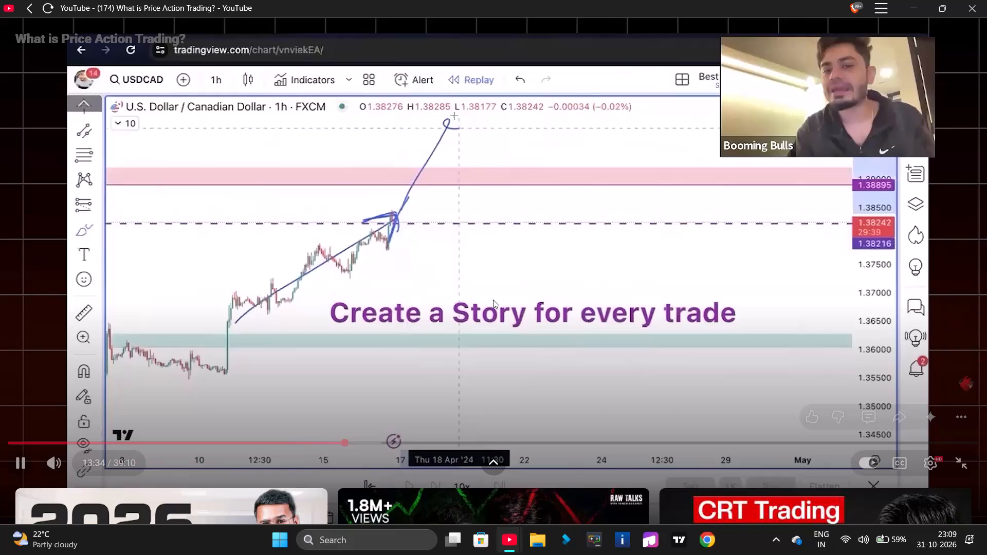
Exit the full-screen price action video and go to the YouTube home feed.
{"action": "scroll", "coordinate": [493, 300], "scroll_direction": "right", "scroll_amount": 8}
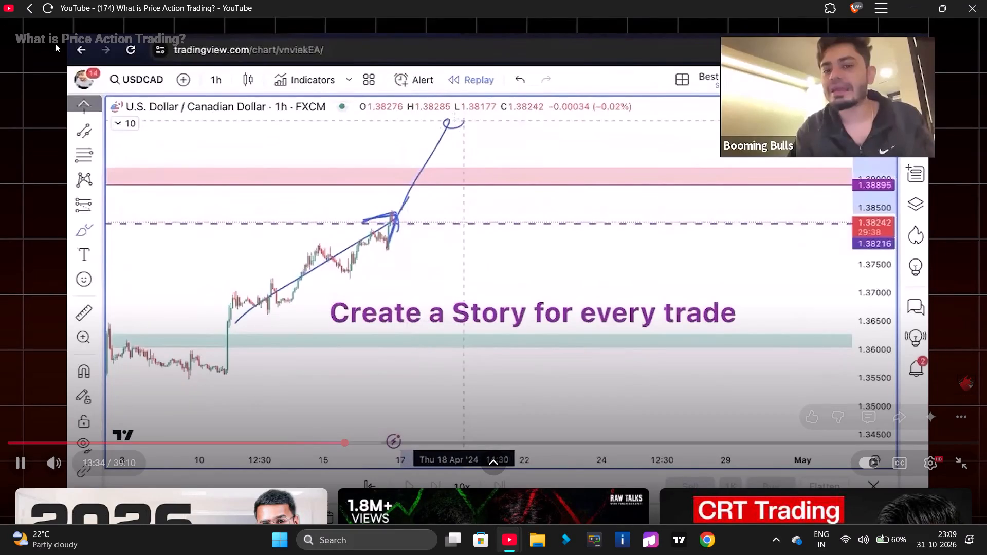
{"action": "key", "text": "f"}
{"action": "key", "text": "f"}
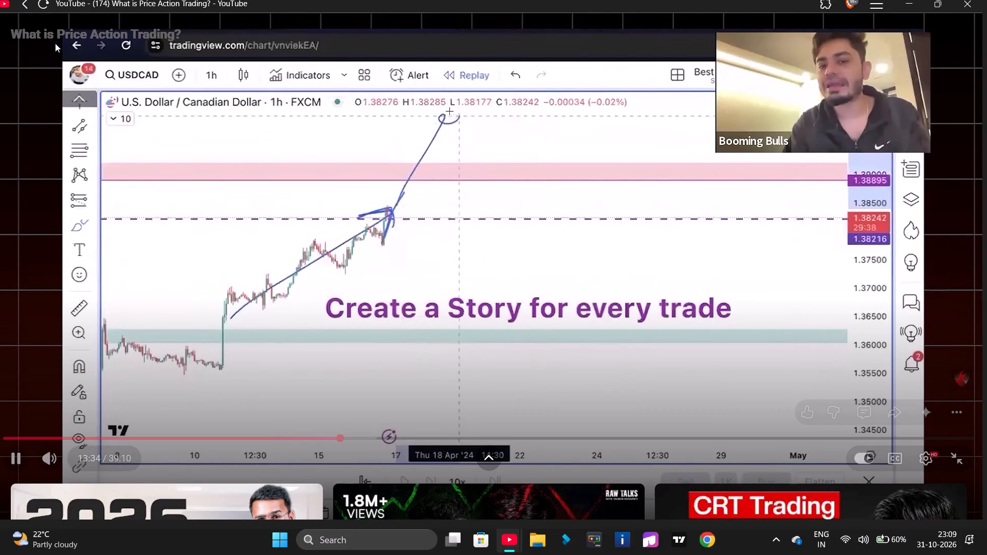
{"action": "key", "text": "f"}
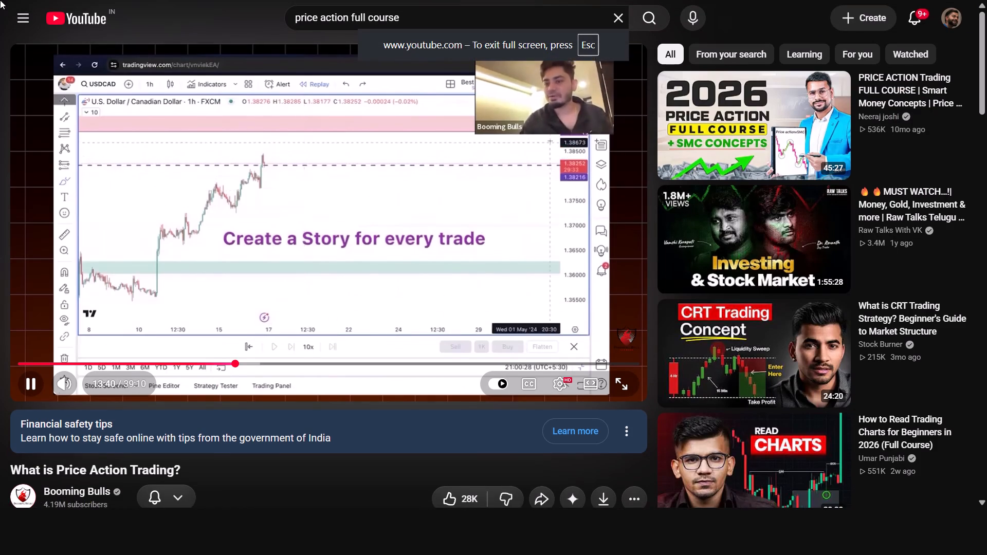
{"action": "left_click", "coordinate": [10, 16]}
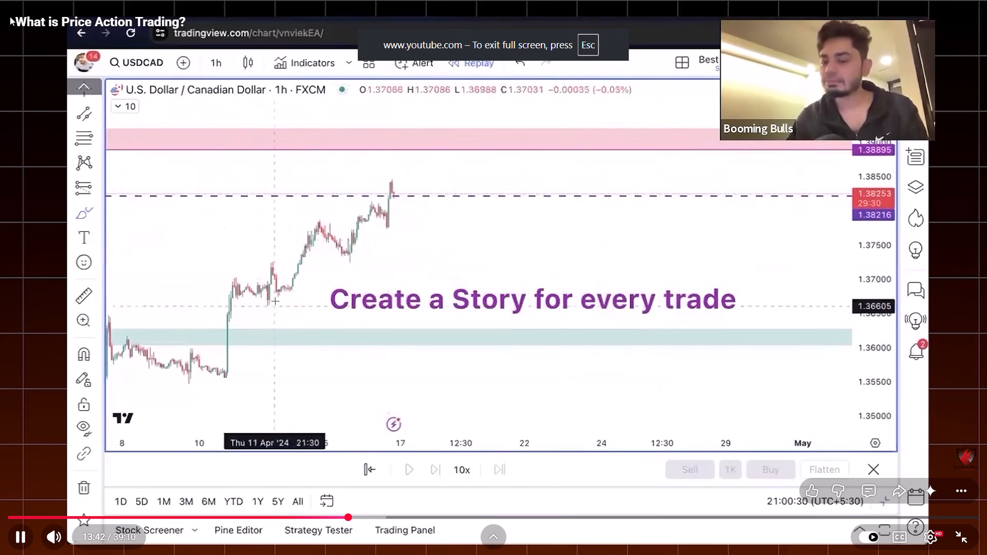
{"action": "key", "text": "f"}
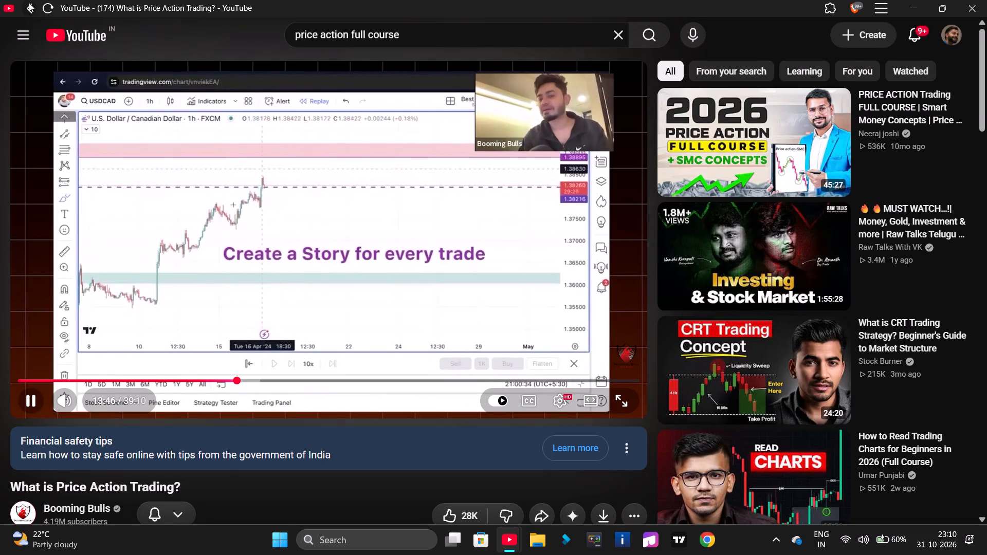
{"action": "left_click", "coordinate": [24, 36]}
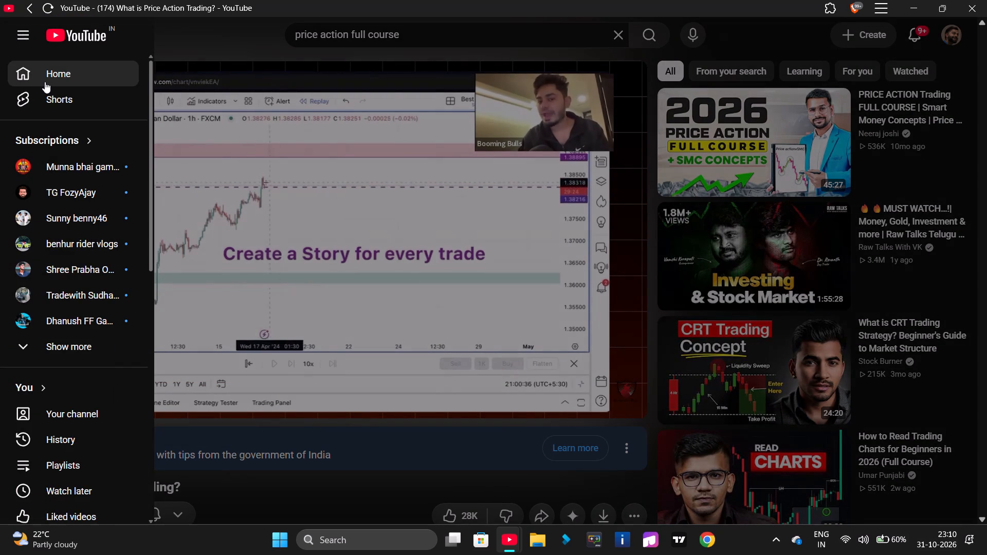
{"action": "left_click", "coordinate": [45, 82]}
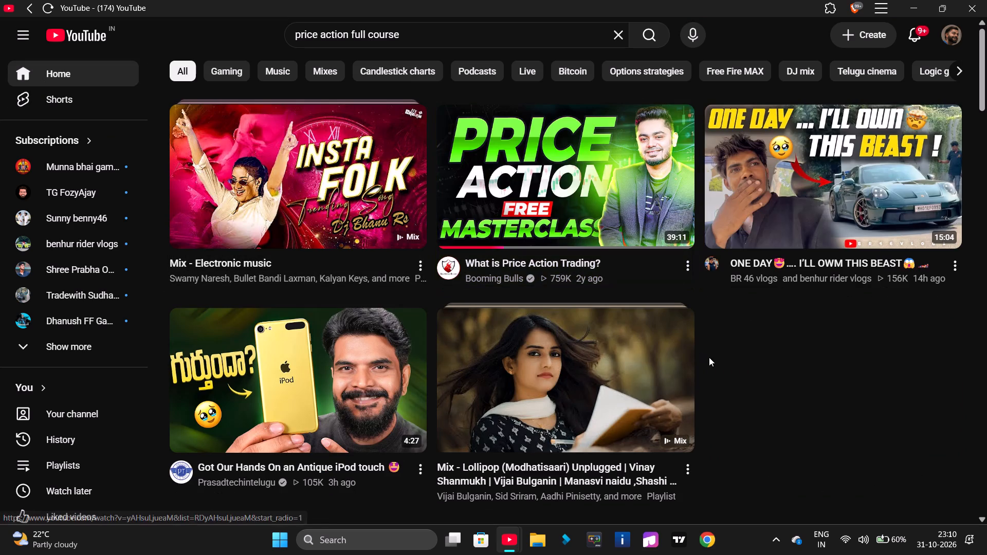
Browse the recommended videos and Shorts in the YouTube home feed.
{"action": "scroll", "coordinate": [746, 377], "scroll_direction": "down", "scroll_amount": 2}
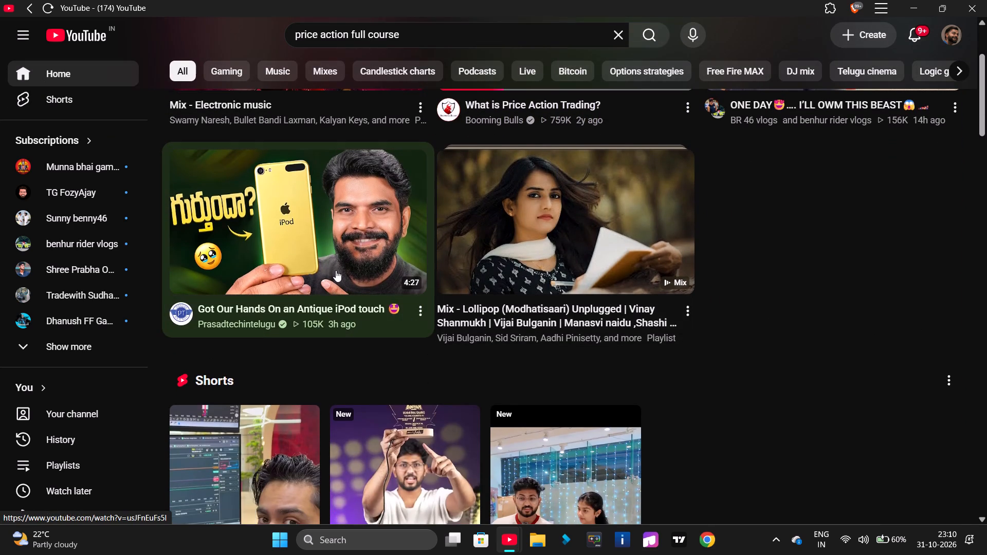
{"action": "scroll", "coordinate": [336, 270], "scroll_direction": "down", "scroll_amount": 3}
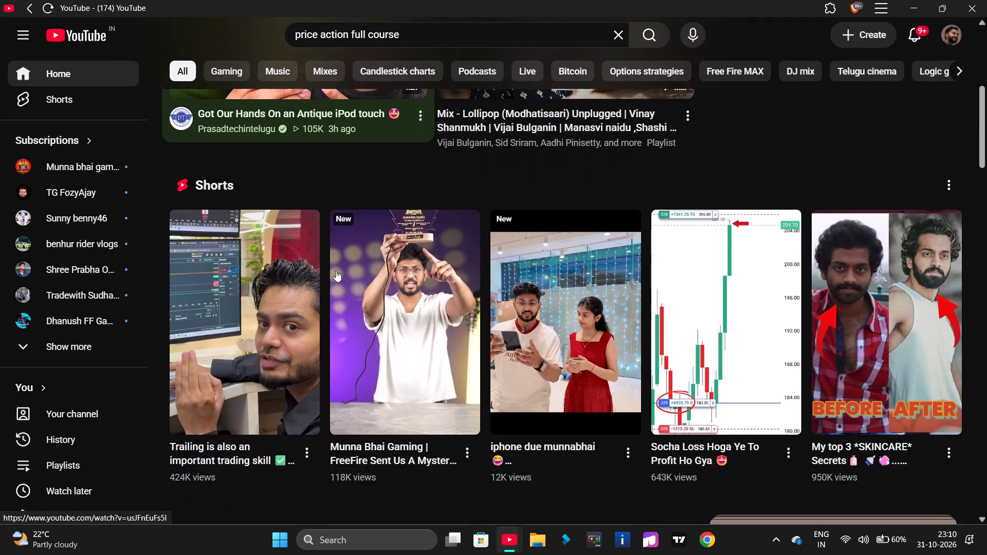
{"action": "scroll", "coordinate": [336, 270], "scroll_direction": "down", "scroll_amount": 1}
{"action": "scroll", "coordinate": [424, 311], "scroll_direction": "down", "scroll_amount": 1}
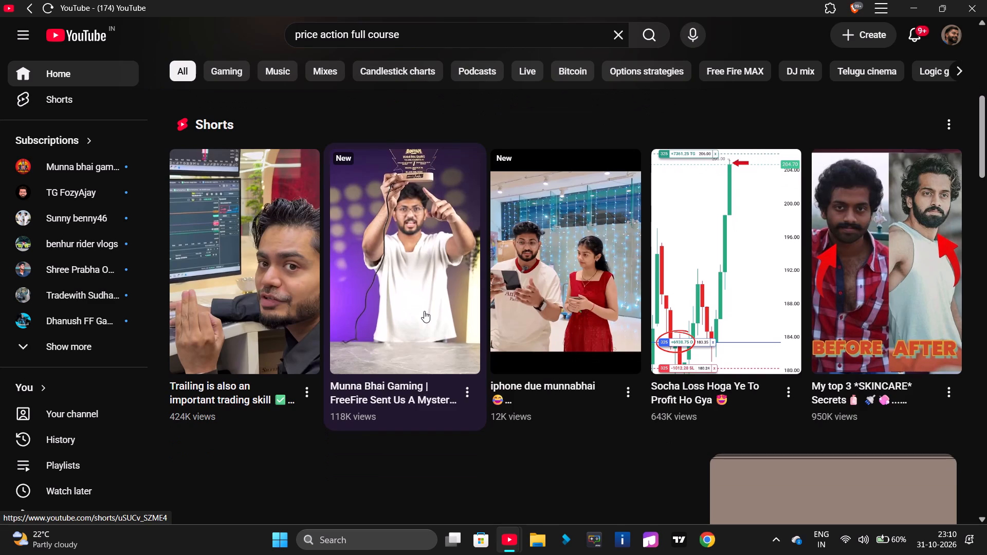
{"action": "scroll", "coordinate": [424, 311], "scroll_direction": "down", "scroll_amount": 1}
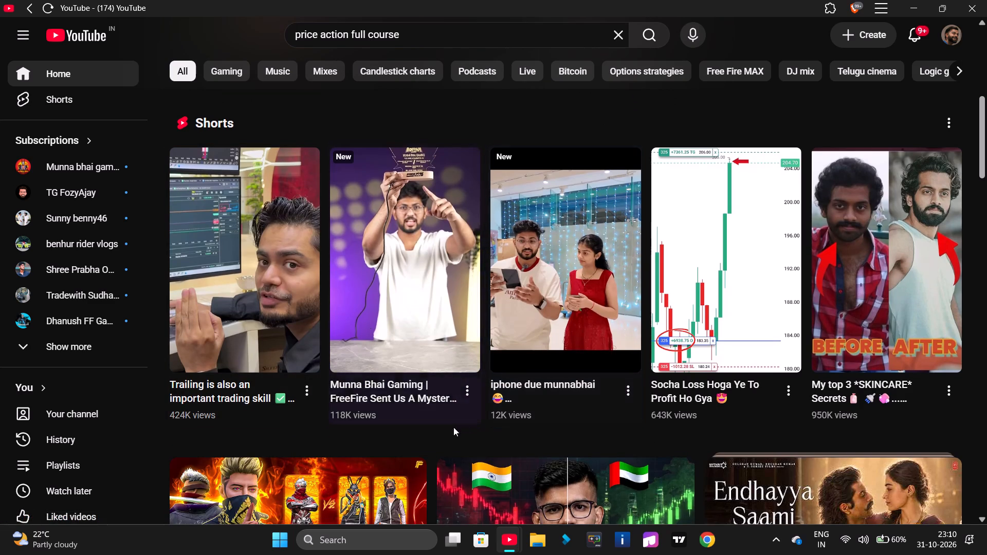
{"action": "scroll", "coordinate": [428, 448], "scroll_direction": "down", "scroll_amount": 2}
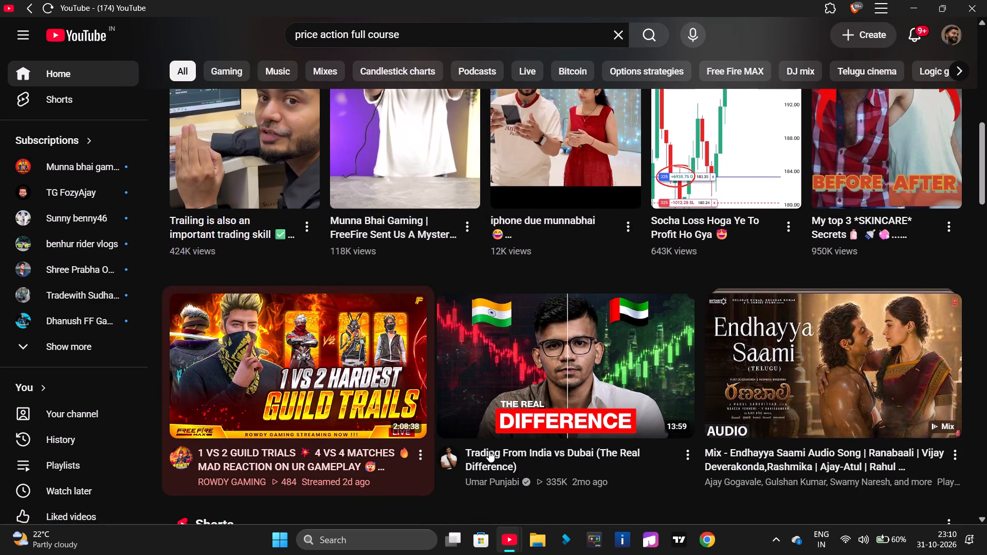
{"action": "scroll", "coordinate": [582, 431], "scroll_direction": "down", "scroll_amount": 5}
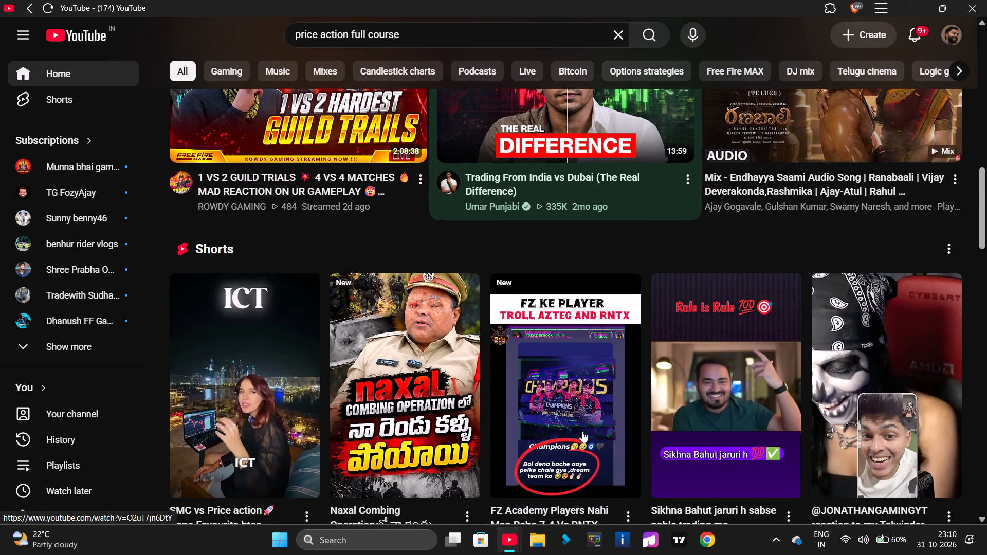
{"action": "scroll", "coordinate": [582, 431], "scroll_direction": "down", "scroll_amount": 3}
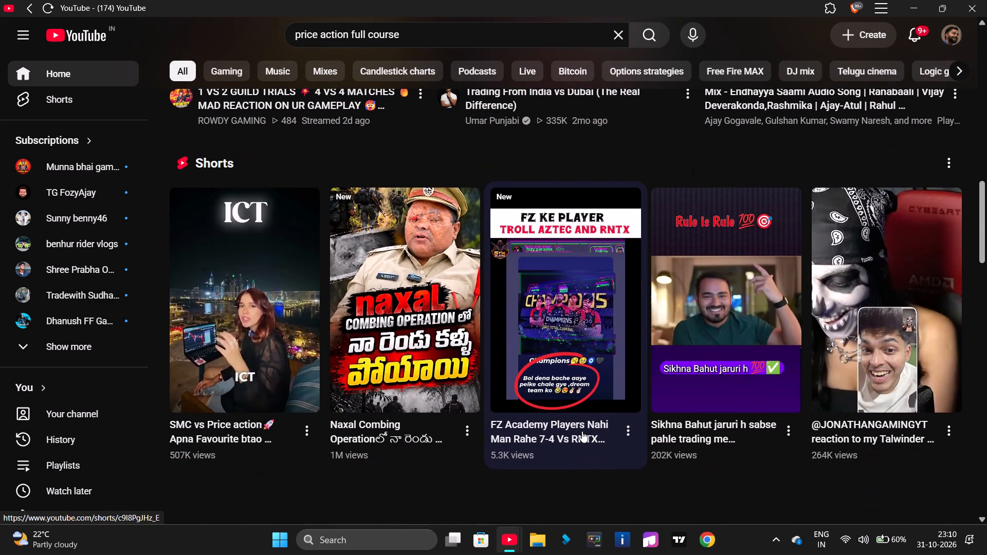
{"action": "scroll", "coordinate": [582, 431], "scroll_direction": "down", "scroll_amount": 2}
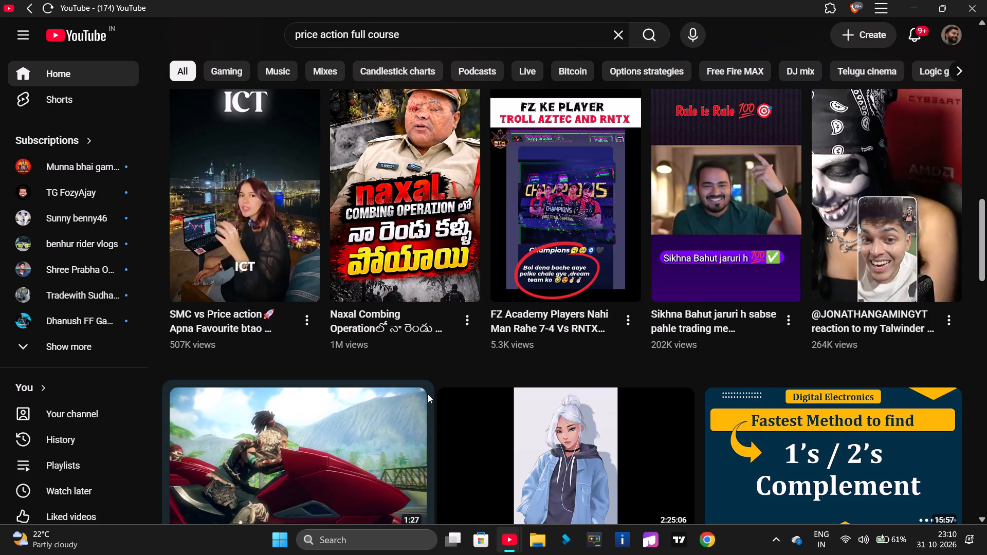
{"action": "scroll", "coordinate": [428, 394], "scroll_direction": "down", "scroll_amount": 4}
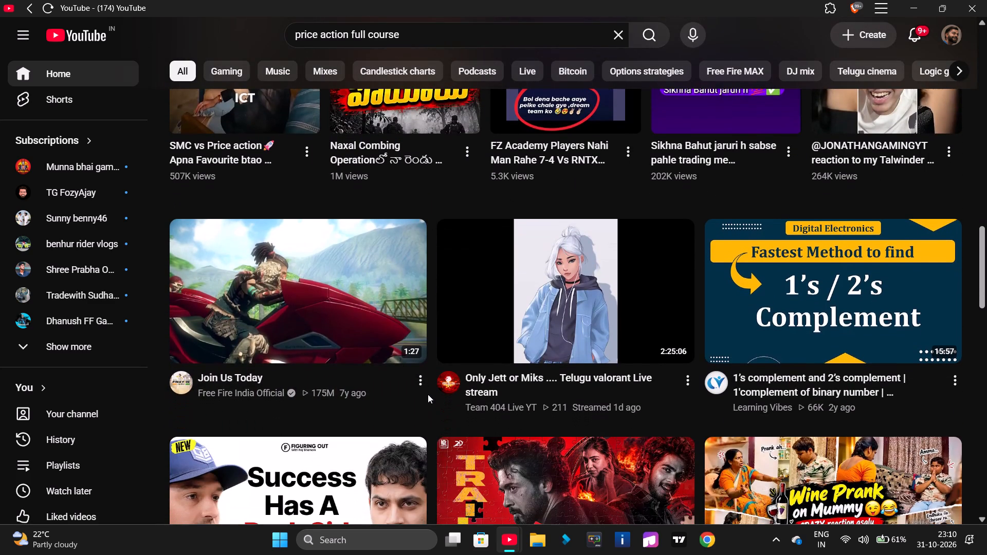
{"action": "scroll", "coordinate": [428, 394], "scroll_direction": "down", "scroll_amount": 4}
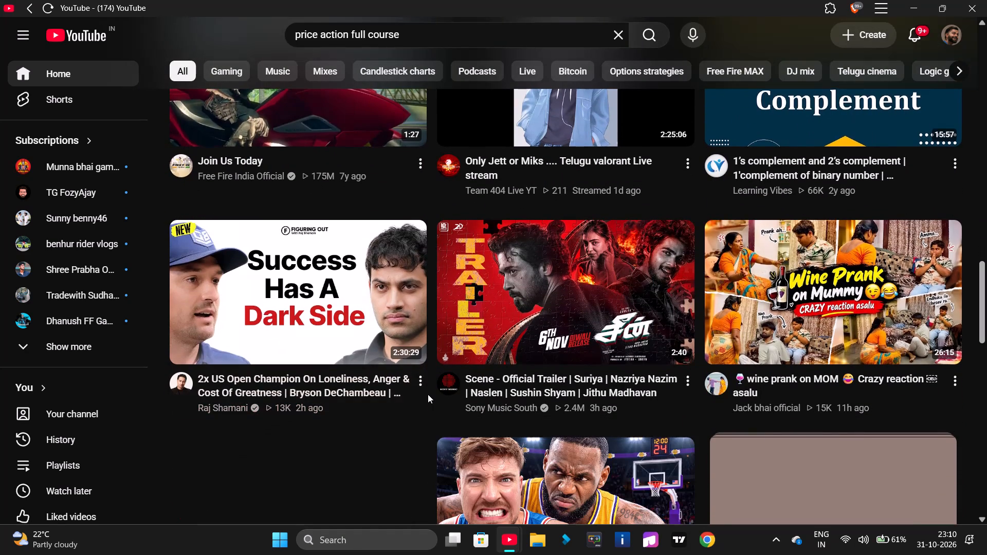
{"action": "scroll", "coordinate": [428, 394], "scroll_direction": "down", "scroll_amount": 1}
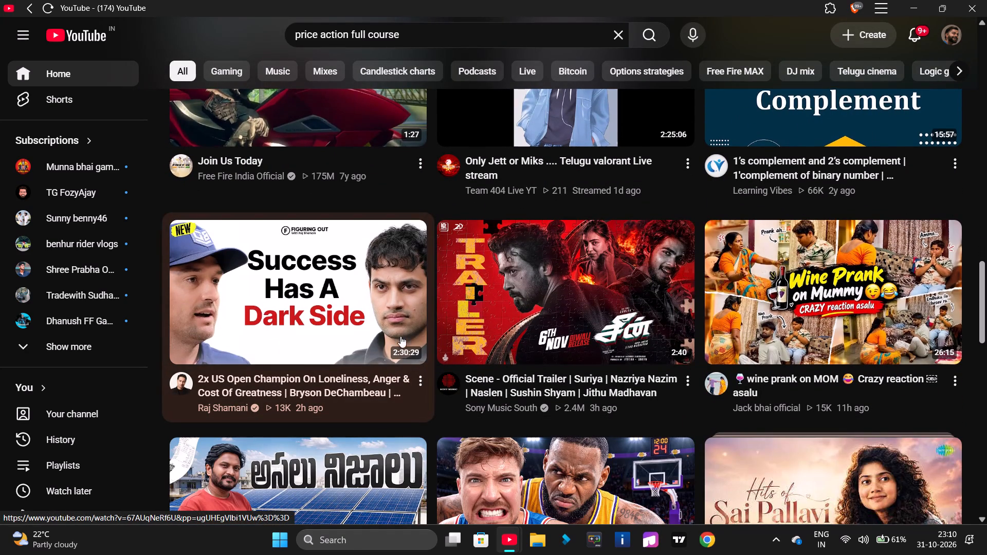
{"action": "scroll", "coordinate": [425, 343], "scroll_direction": "down", "scroll_amount": 1}
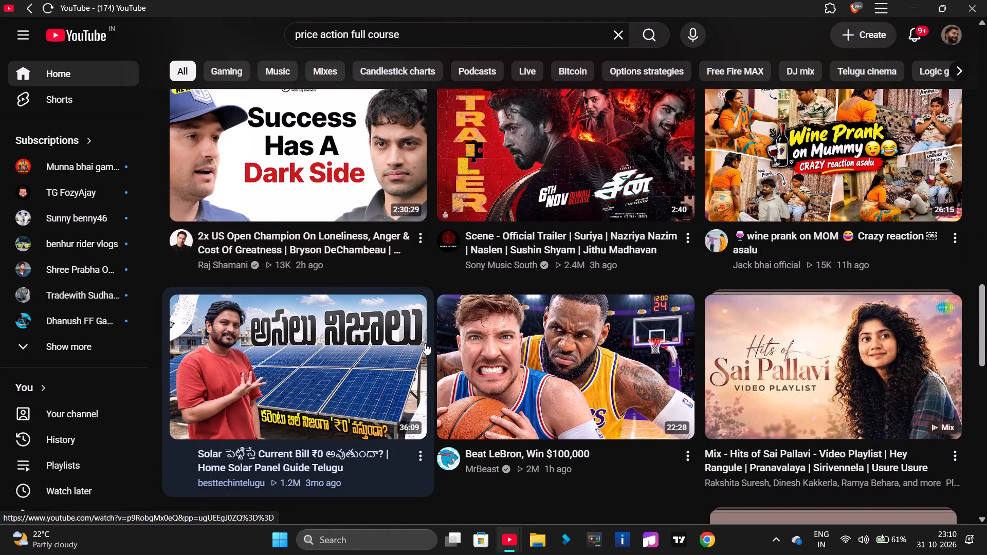
{"action": "scroll", "coordinate": [425, 343], "scroll_direction": "down", "scroll_amount": 1}
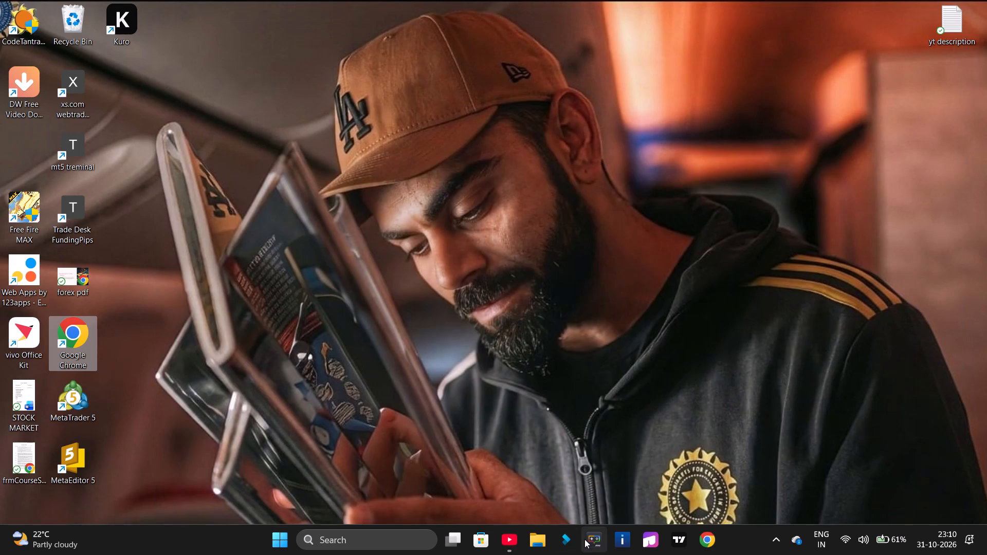
Switch to Google Chrome from the desktop, maximize its window and open the VICKY profile.
{"action": "double_click", "coordinate": [90, 350]}
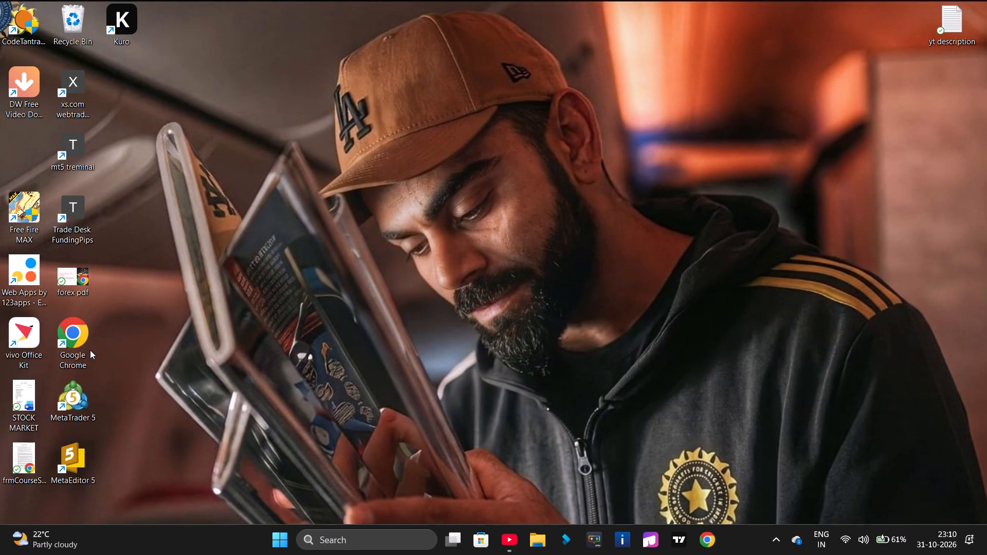
{"action": "double_click", "coordinate": [76, 332]}
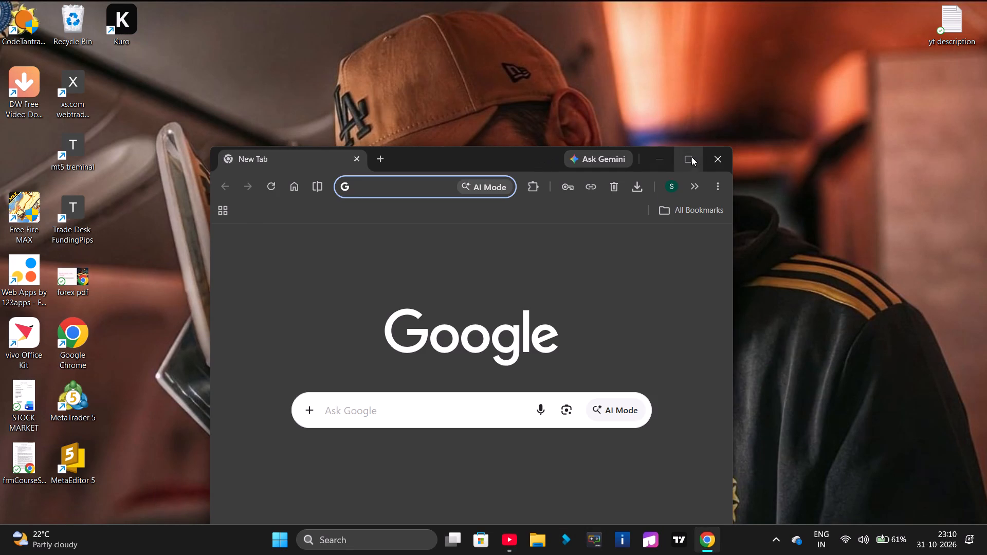
{"action": "left_click", "coordinate": [691, 157]}
{"action": "left_click", "coordinate": [946, 43]}
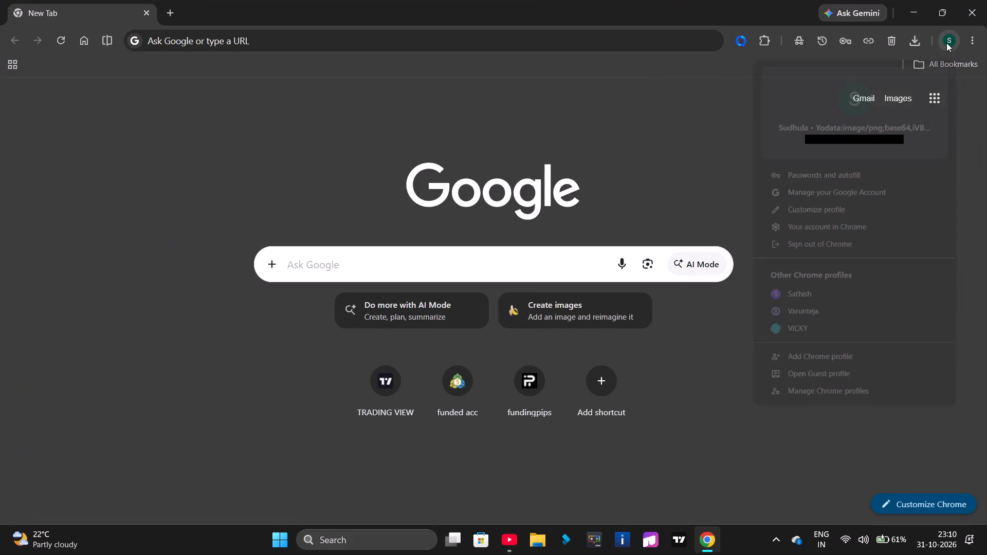
{"action": "left_click", "coordinate": [797, 326]}
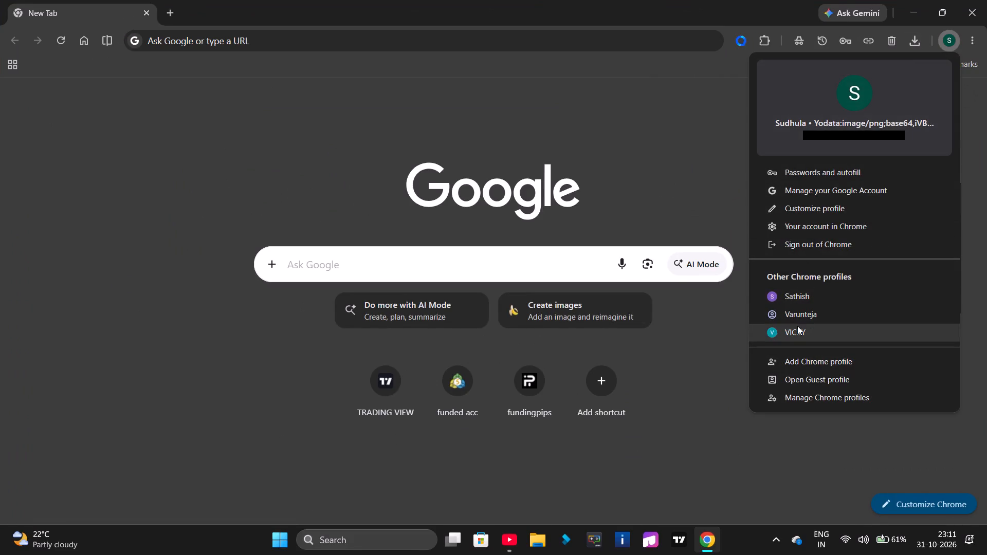
Search Google for "trading view" and open the TradingView website.
{"action": "left_click", "coordinate": [320, 249]}
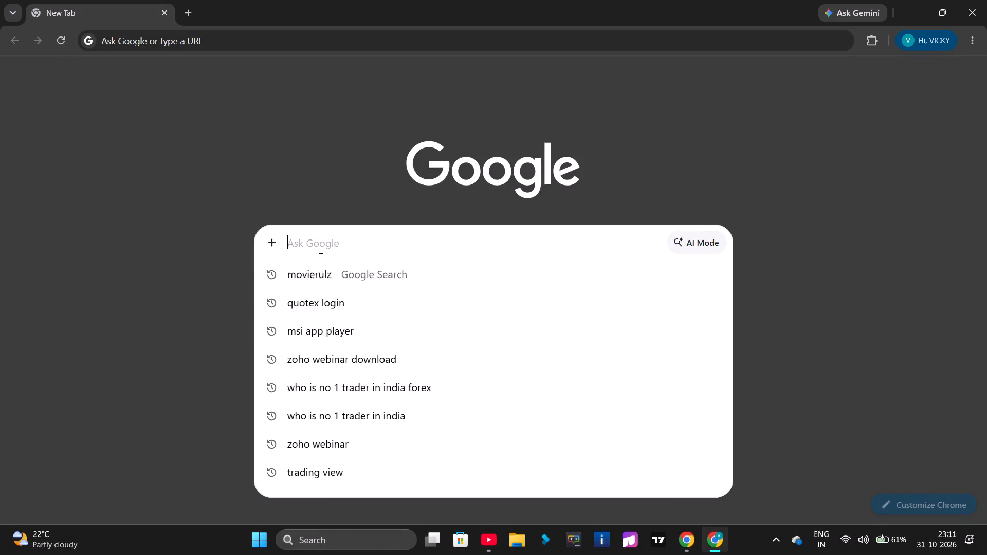
{"action": "type", "text": "tr"}
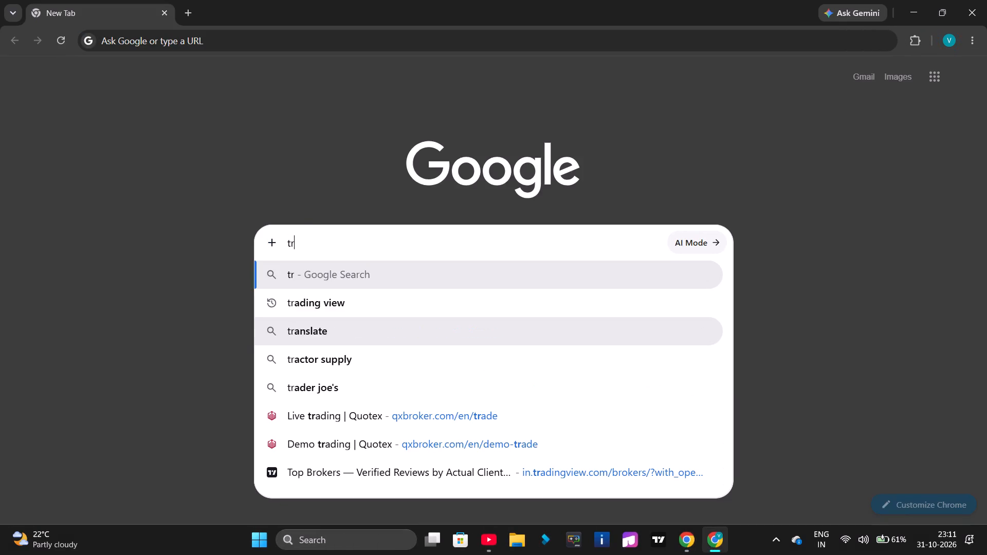
{"action": "left_click", "coordinate": [305, 309]}
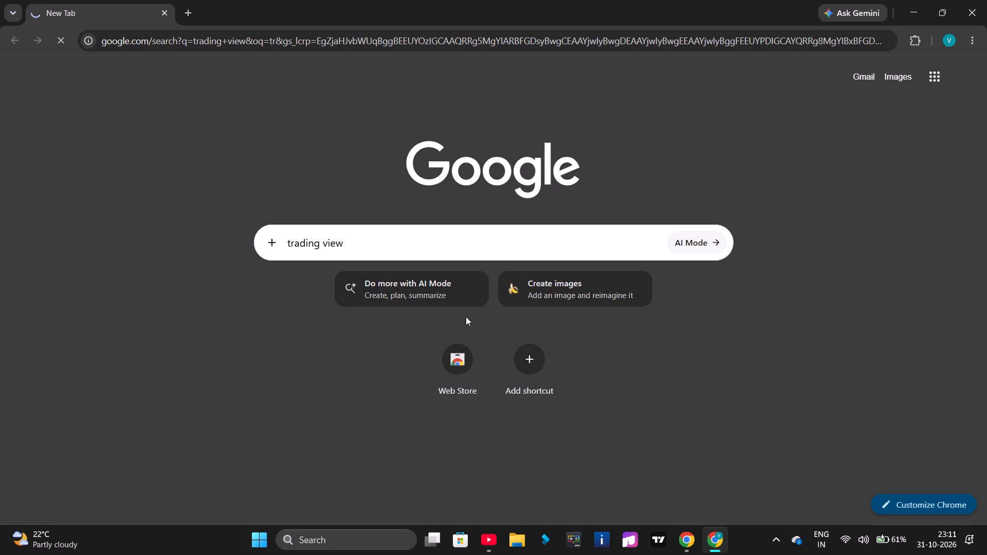
{"action": "left_click", "coordinate": [694, 534]}
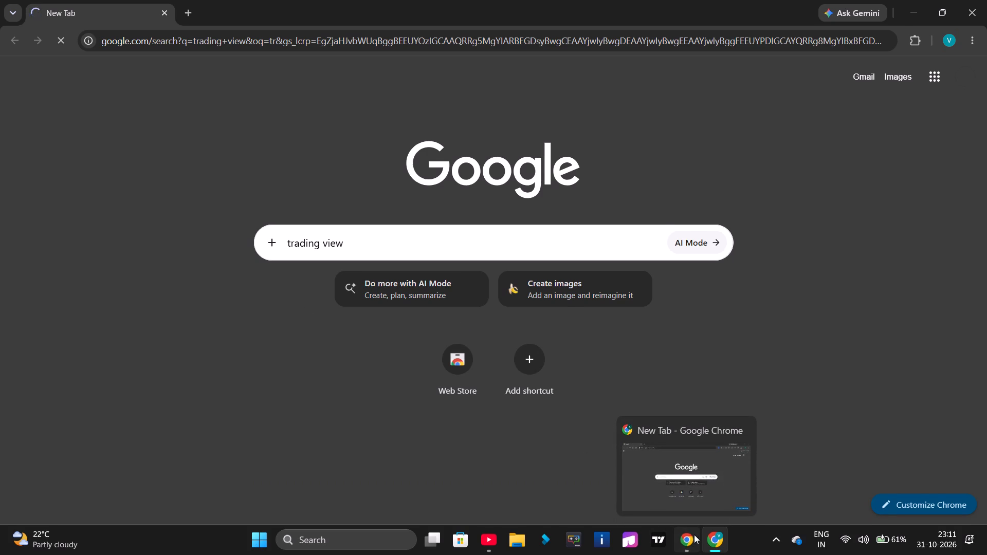
{"action": "left_click", "coordinate": [712, 554]}
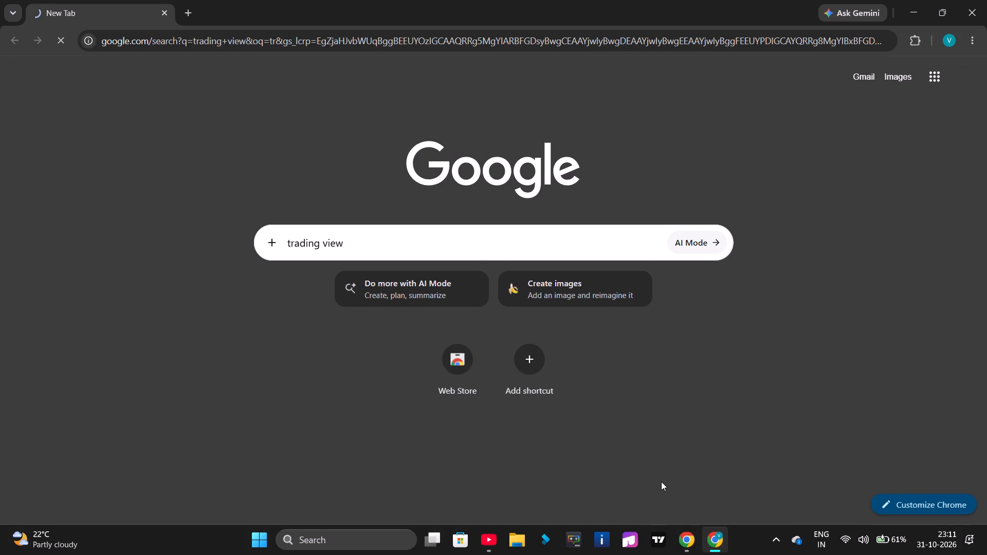
{"action": "left_click", "coordinate": [271, 233]}
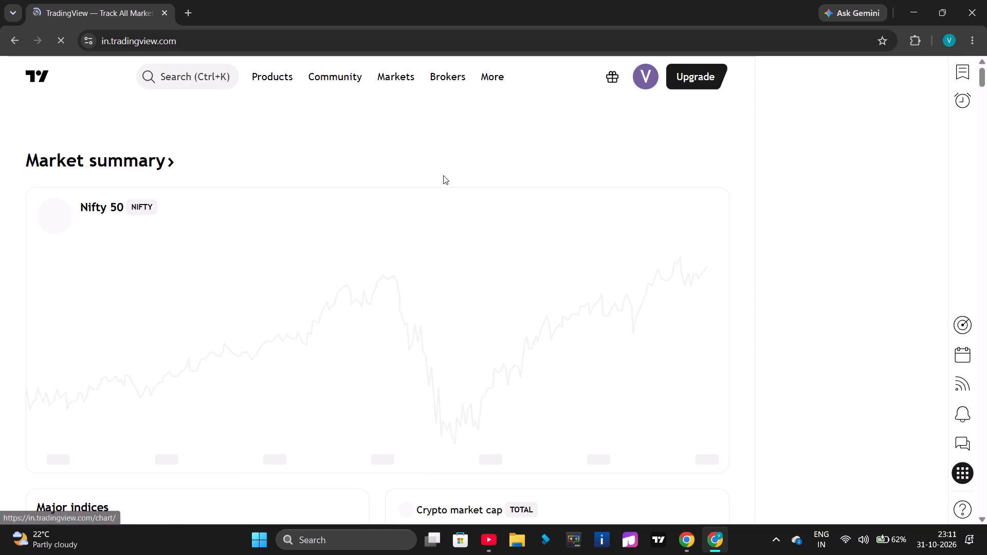
Open TradingView's Markets overview for the entire world.
{"action": "left_click", "coordinate": [647, 72]}
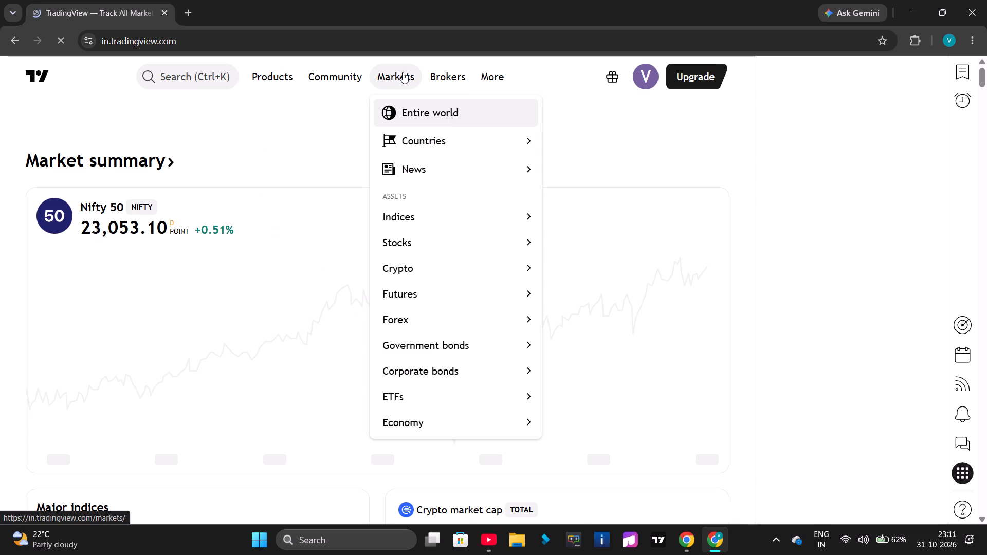
{"action": "left_click", "coordinate": [415, 116]}
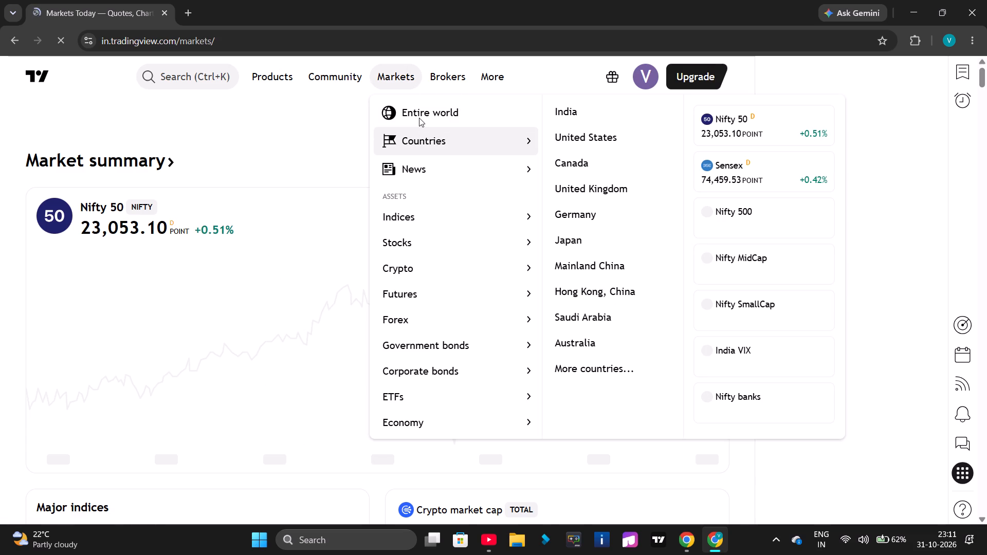
{"action": "left_click", "coordinate": [418, 111]}
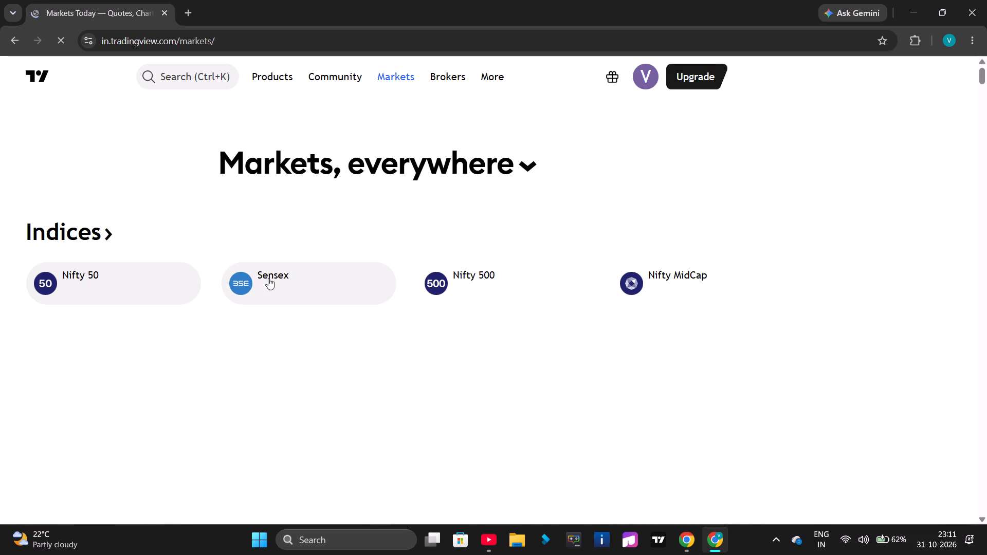
{"action": "left_click", "coordinate": [404, 109]}
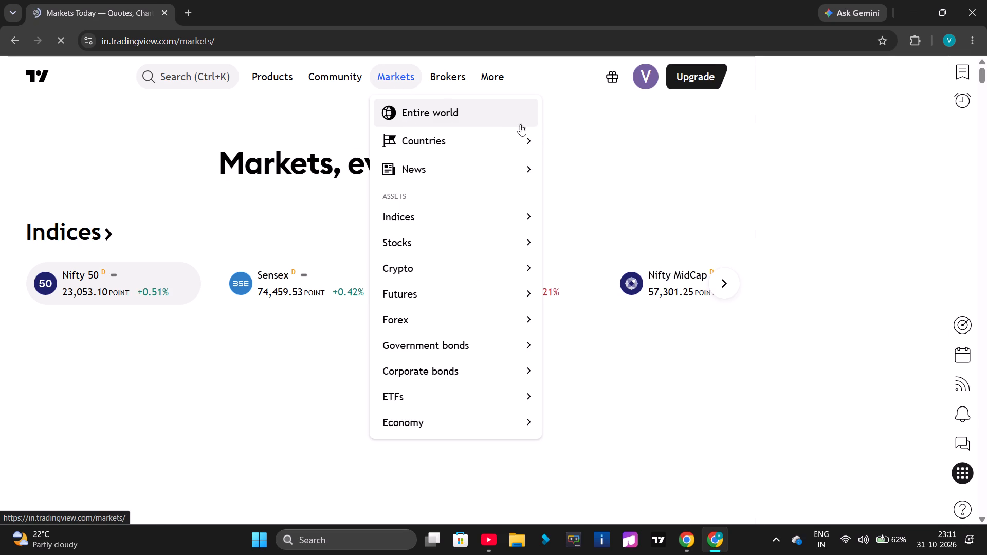
Show the watchlist side panel beside the Markets overview.
{"action": "left_click", "coordinate": [962, 77]}
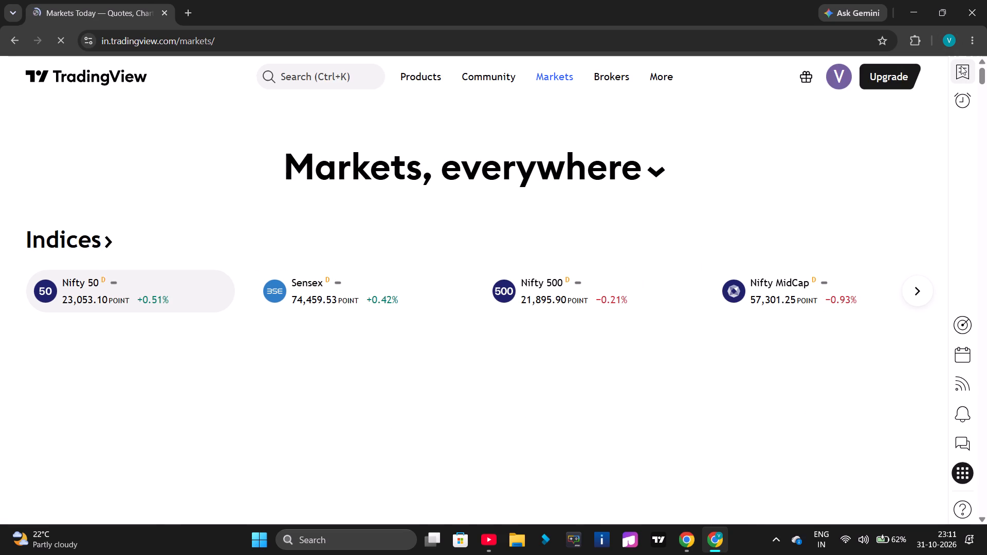
{"action": "left_click", "coordinate": [961, 66]}
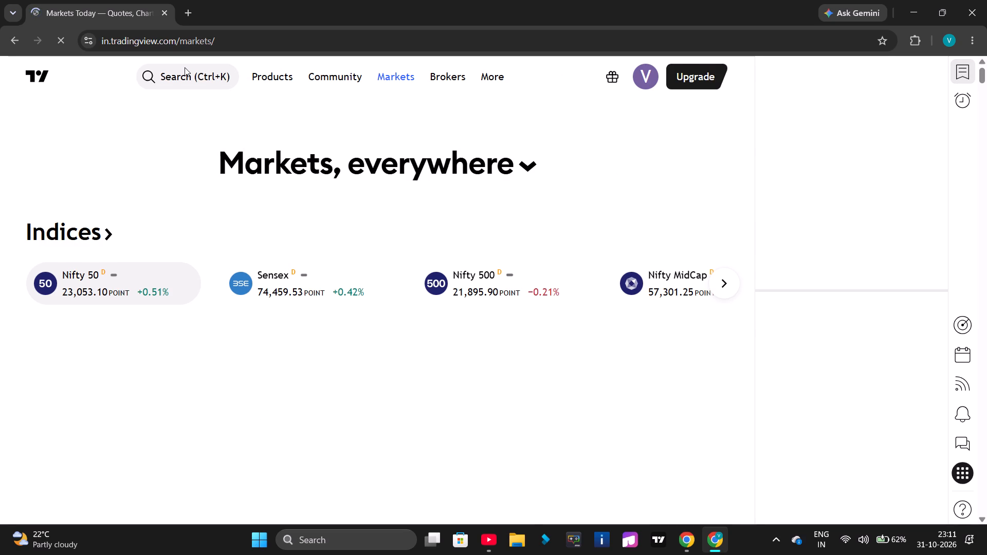
Advance the Indices row on the Markets overview to look at further Indian indices.
{"action": "double_click", "coordinate": [177, 289]}
{"action": "left_click", "coordinate": [716, 277]}
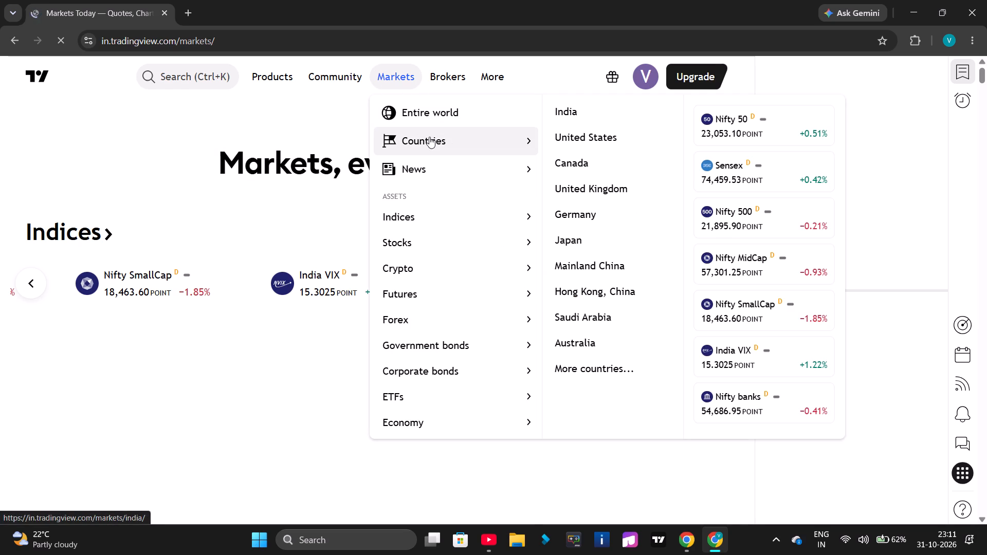
Open the United States markets page and return to the Markets overview for the entire world.
{"action": "left_click", "coordinate": [619, 134]}
{"action": "left_click", "coordinate": [391, 73]}
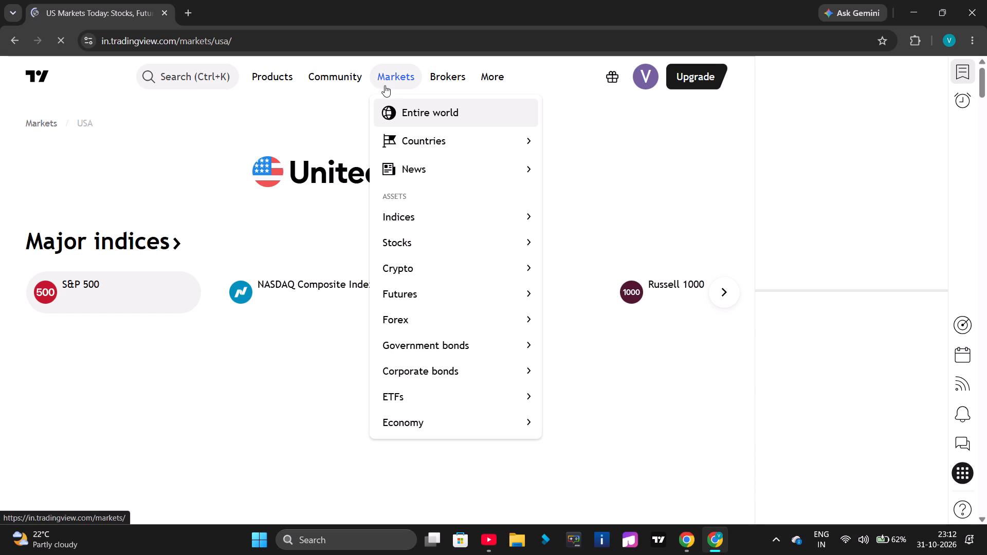
{"action": "left_click", "coordinate": [399, 121]}
{"action": "triple_click", "coordinate": [417, 115]}
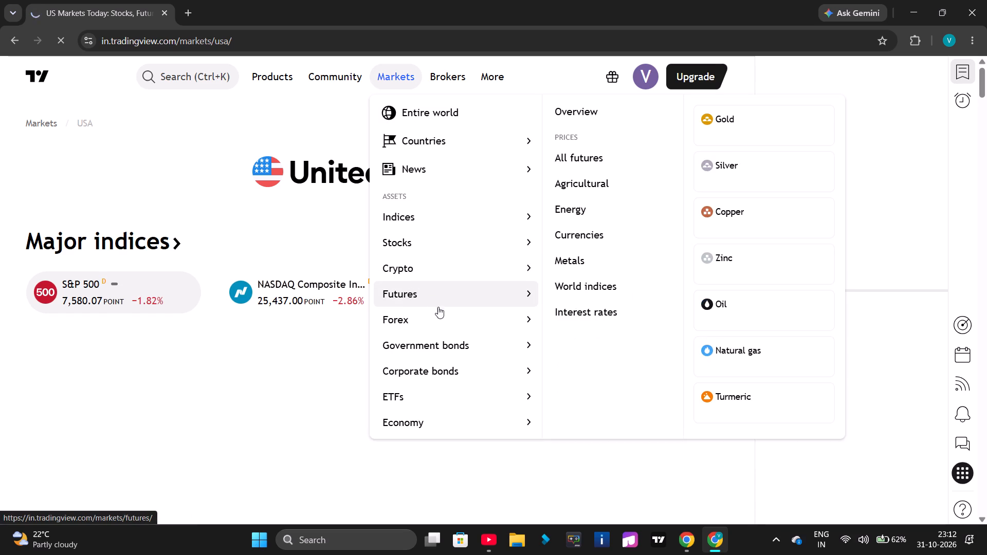
Open the EUR to USD symbol page from the Forex markets.
{"action": "left_click", "coordinate": [381, 72]}
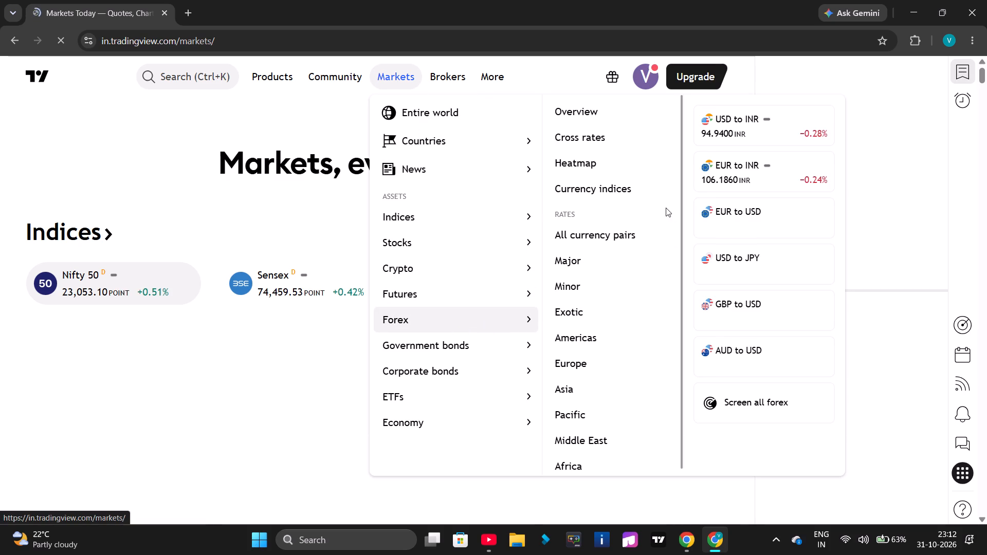
{"action": "left_click", "coordinate": [714, 210]}
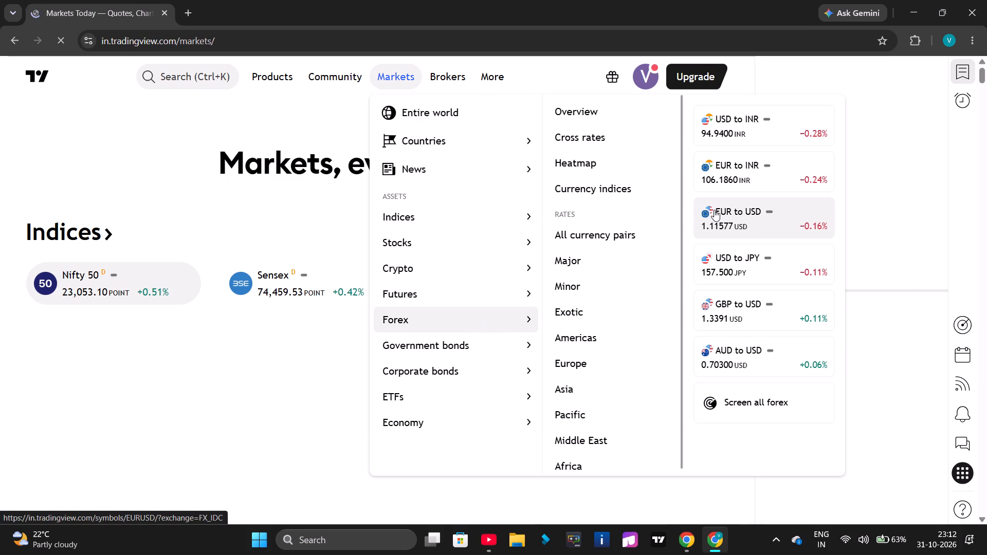
{"action": "left_click", "coordinate": [714, 210]}
{"action": "scroll", "coordinate": [714, 210], "scroll_direction": "left", "scroll_amount": 1}
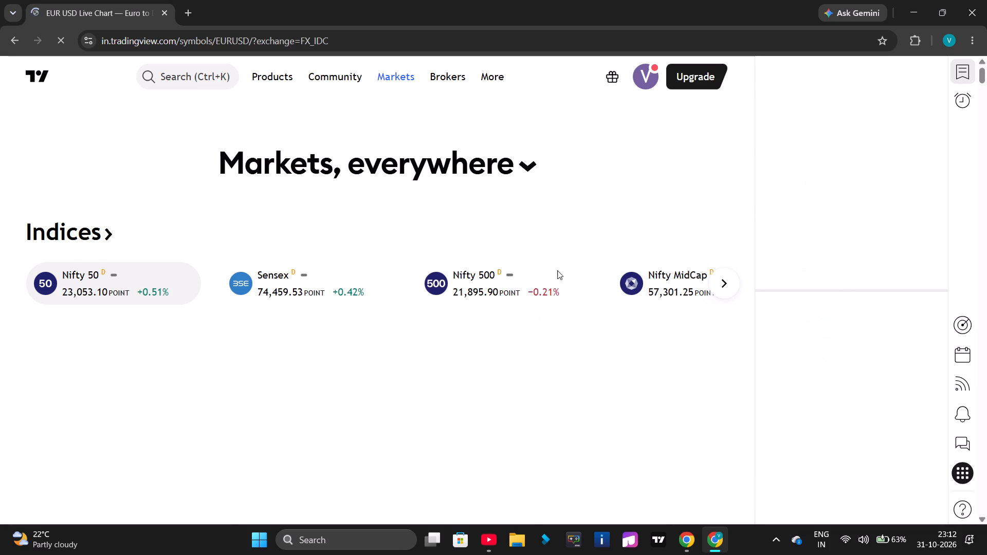
{"action": "left_click", "coordinate": [526, 164]}
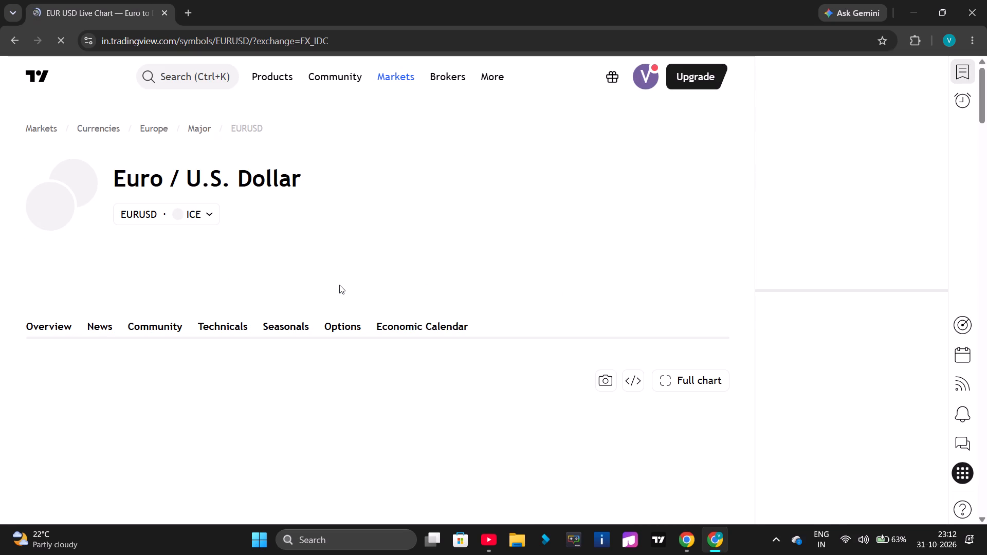
Open the full chart for EURUSD.
{"action": "left_click", "coordinate": [685, 374]}
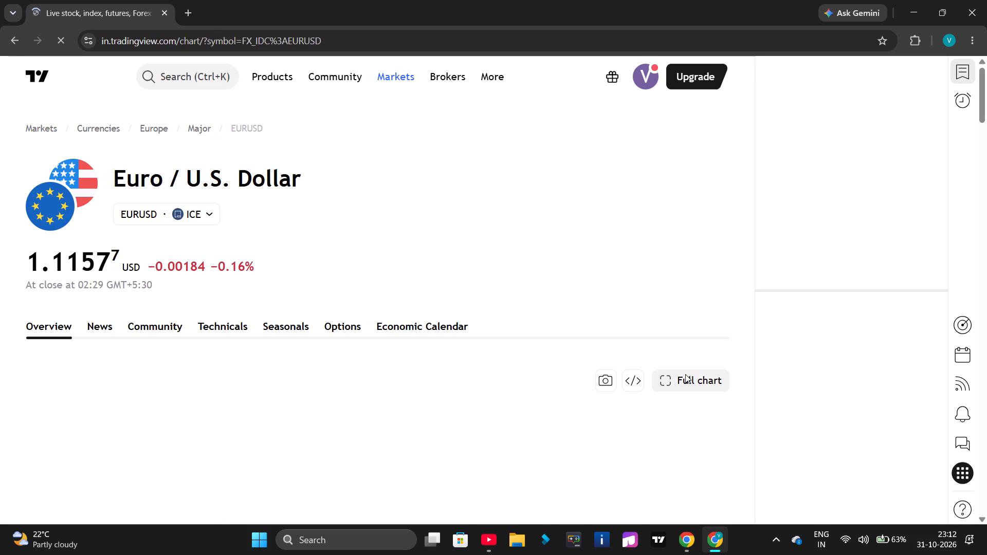
{"action": "left_click", "coordinate": [671, 388]}
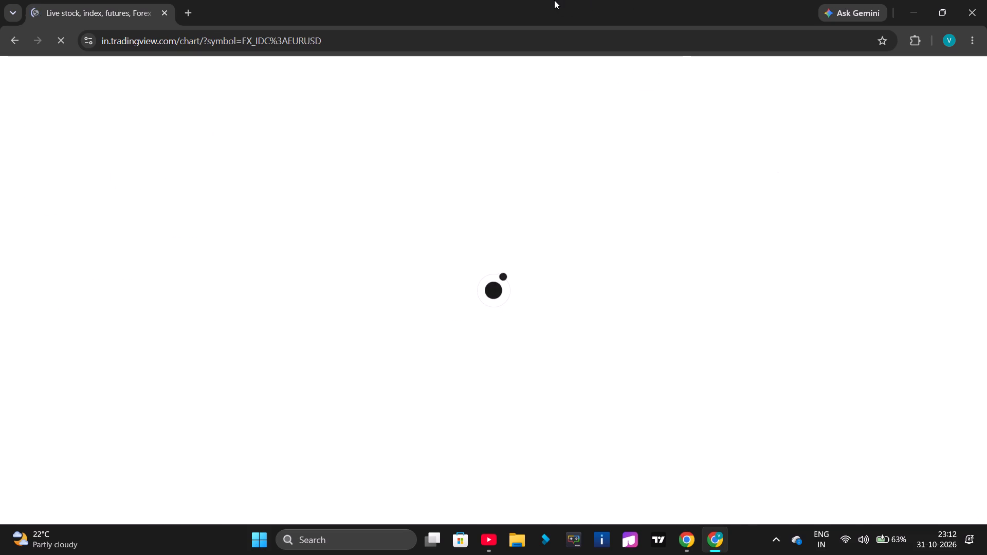
{"action": "left_click_drag", "start_coordinate": [550, 10], "coordinate": [521, 0]}
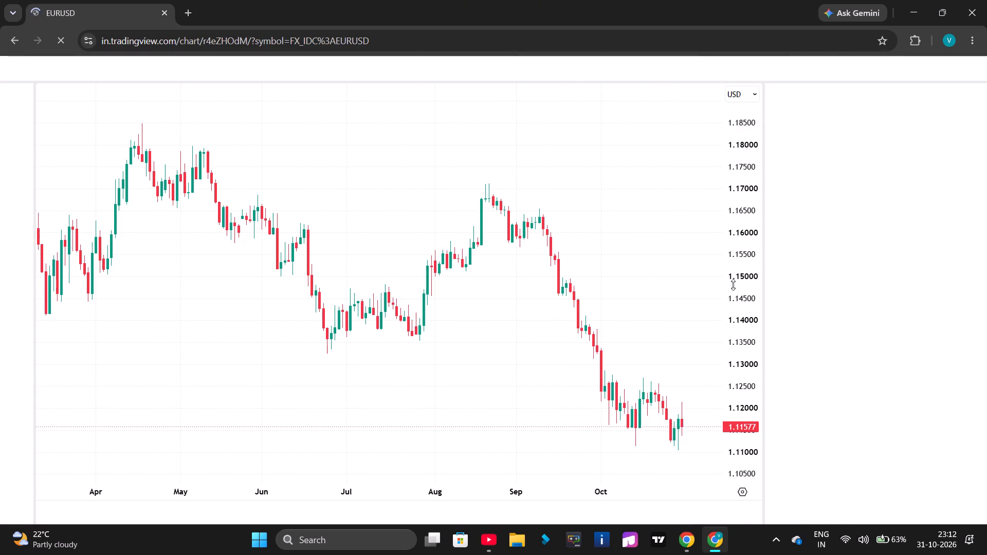
Examine the EURUSD daily candles across a wider date range, including the most recent price action.
{"action": "scroll", "coordinate": [733, 285], "scroll_direction": "down", "scroll_amount": 5}
{"action": "scroll", "coordinate": [632, 271], "scroll_direction": "down", "scroll_amount": 3}
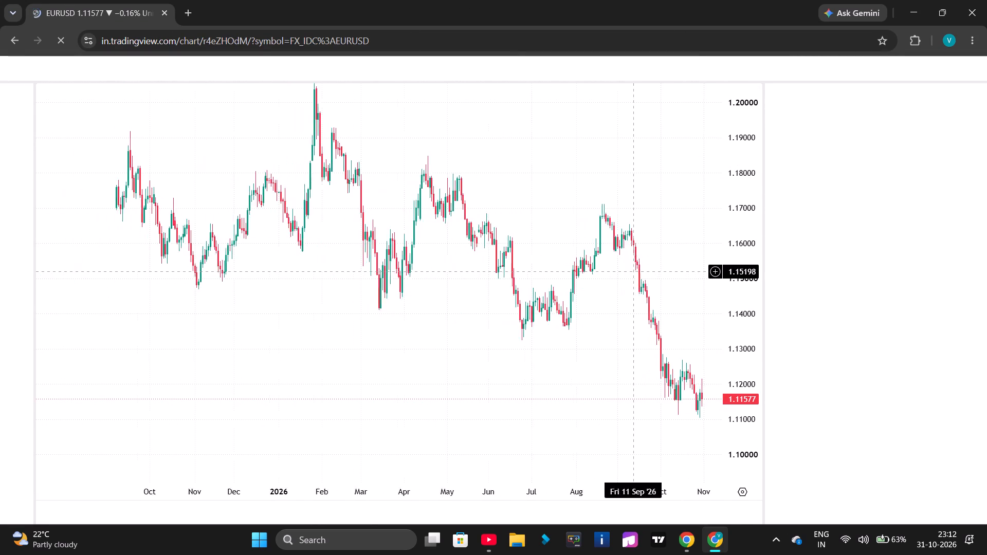
{"action": "scroll", "coordinate": [632, 271], "scroll_direction": "down", "scroll_amount": 4}
{"action": "scroll", "coordinate": [595, 229], "scroll_direction": "up", "scroll_amount": 5}
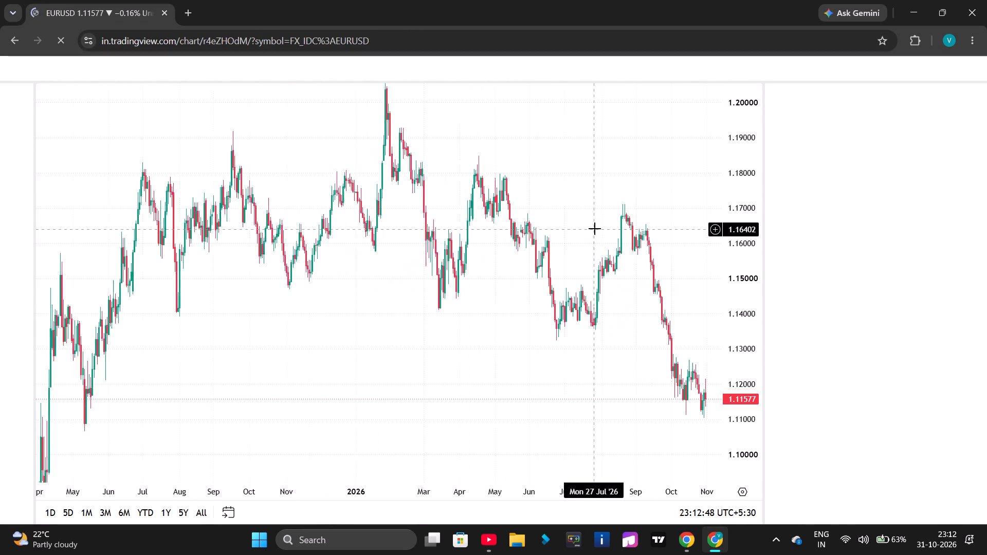
{"action": "scroll", "coordinate": [595, 229], "scroll_direction": "up", "scroll_amount": 2}
{"action": "left_click_drag", "start_coordinate": [610, 270], "coordinate": [571, 265]}
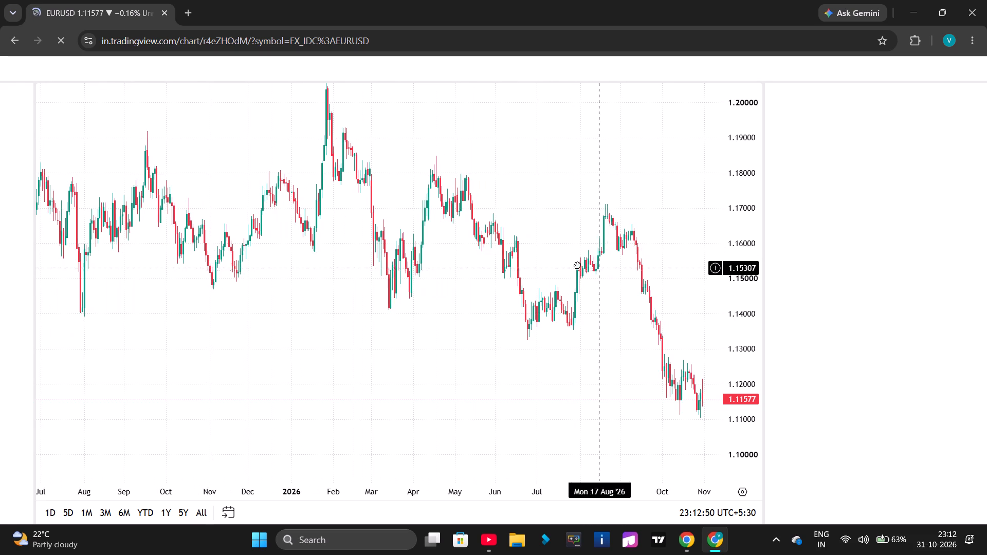
{"action": "left_click_drag", "start_coordinate": [571, 265], "coordinate": [510, 281]}
{"action": "left_click", "coordinate": [543, 361]}
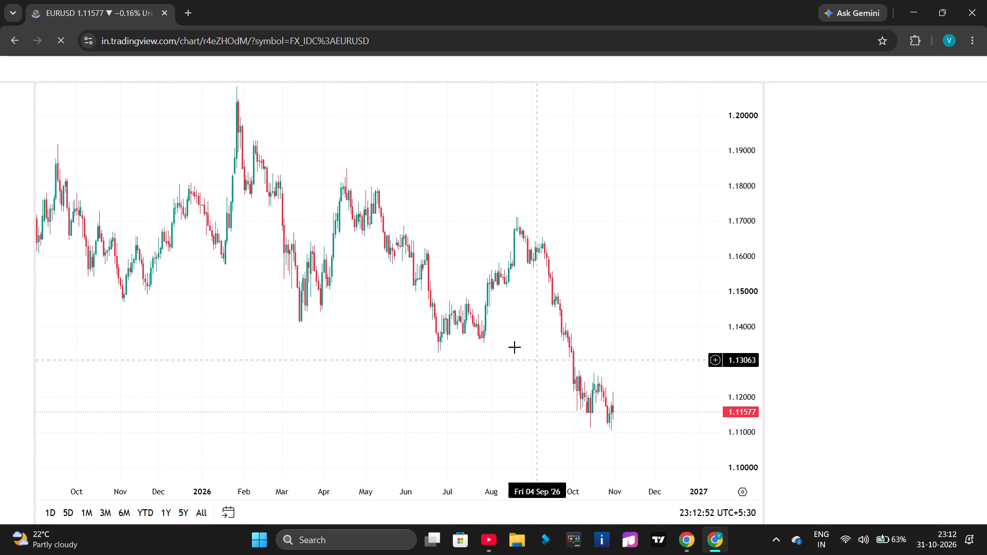
{"action": "left_click_drag", "start_coordinate": [480, 323], "coordinate": [509, 408]}
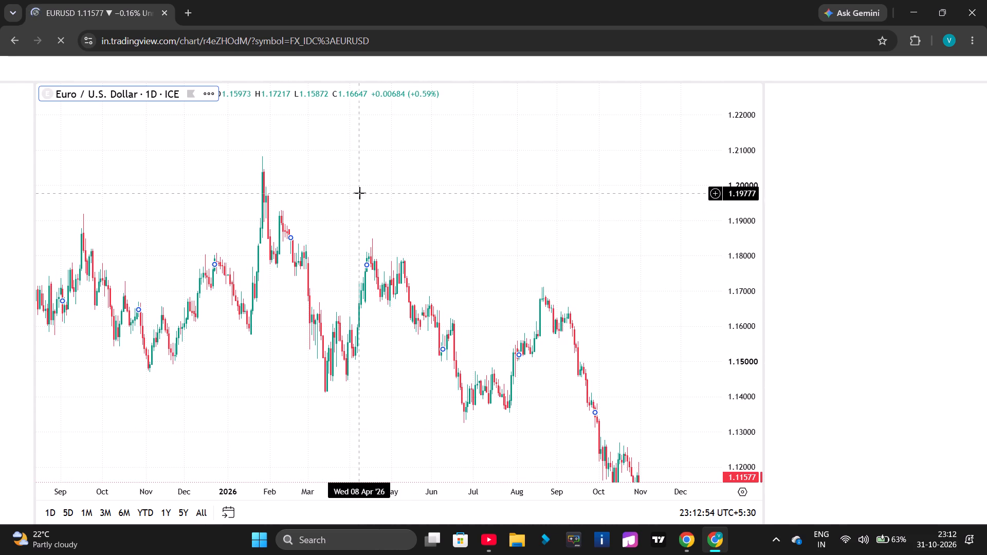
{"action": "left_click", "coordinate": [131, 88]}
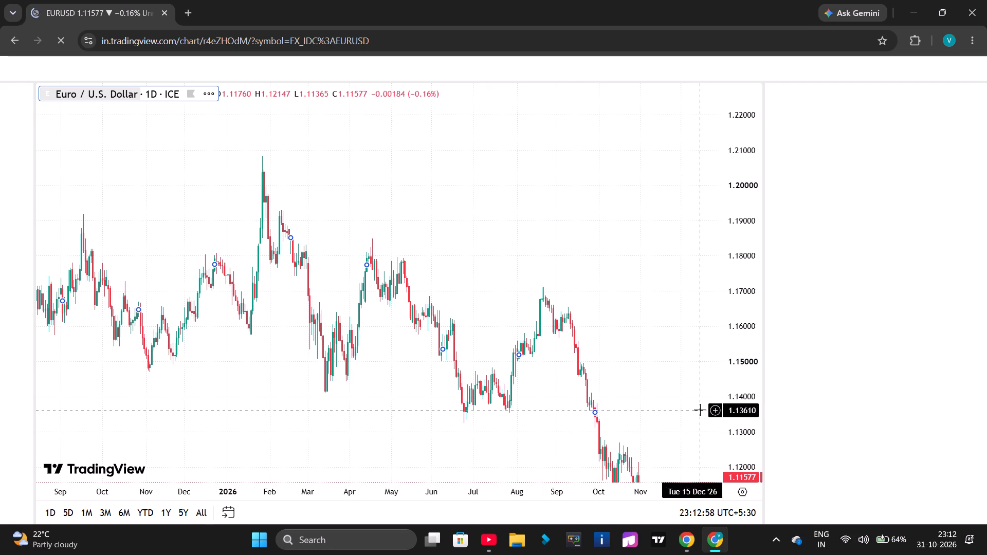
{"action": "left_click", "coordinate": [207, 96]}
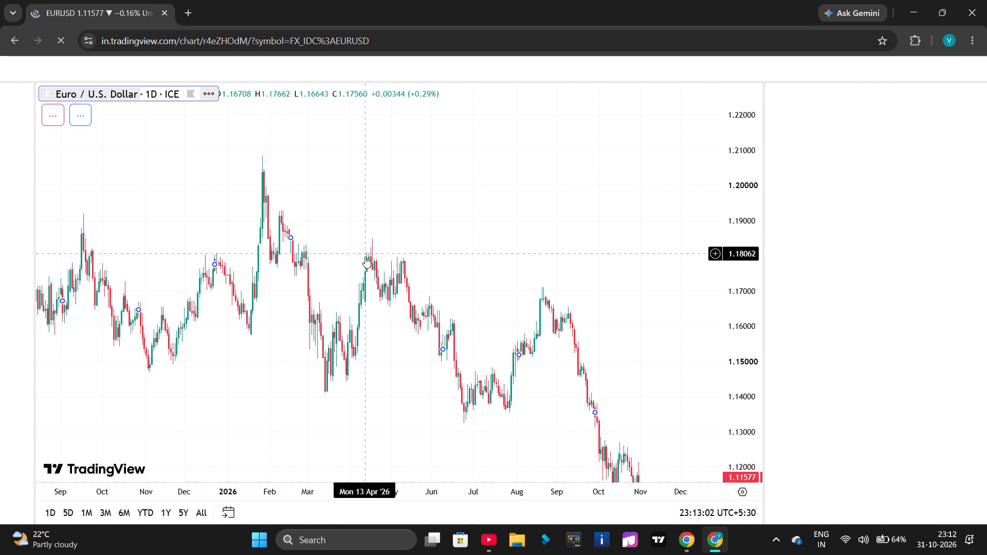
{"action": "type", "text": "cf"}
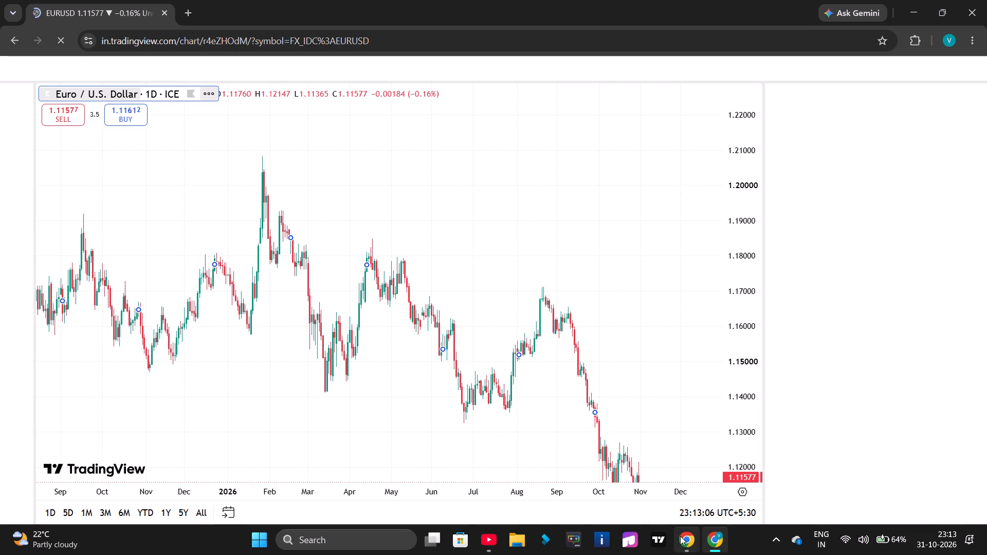
Open the TRADING VIEW shortcut in the other Chrome profile window and switch back to the EURUSD chart.
{"action": "left_click", "coordinate": [671, 508]}
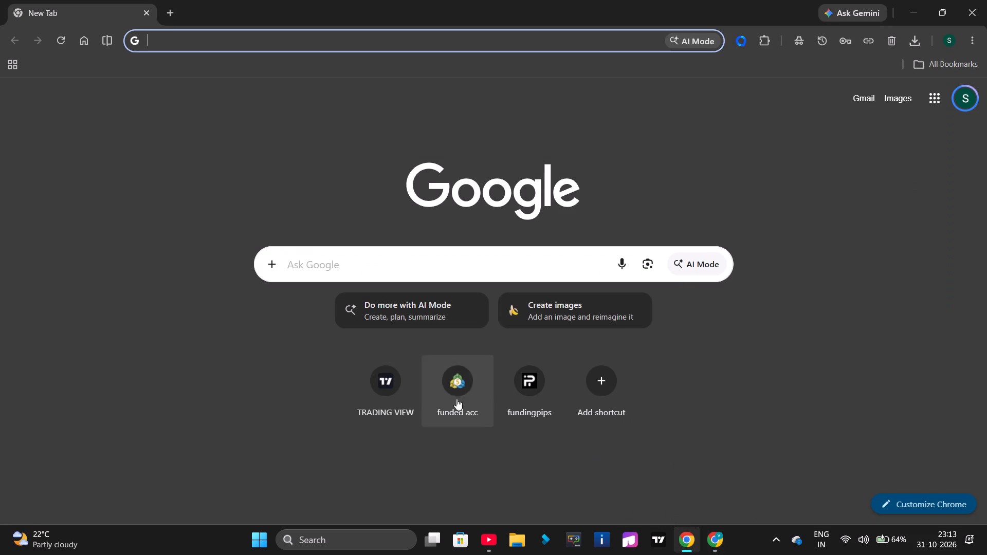
{"action": "left_click", "coordinate": [410, 388]}
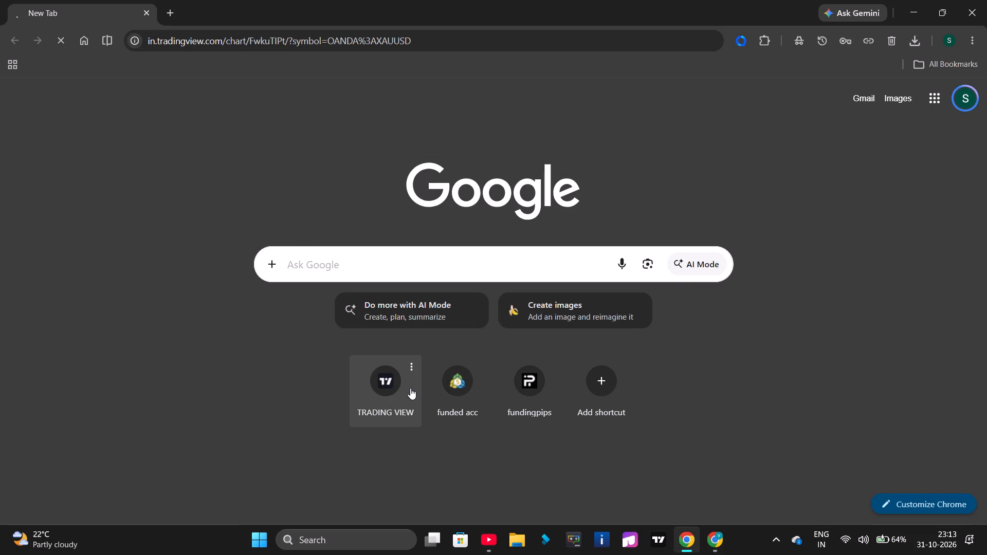
{"action": "key", "text": "alt+Tab"}
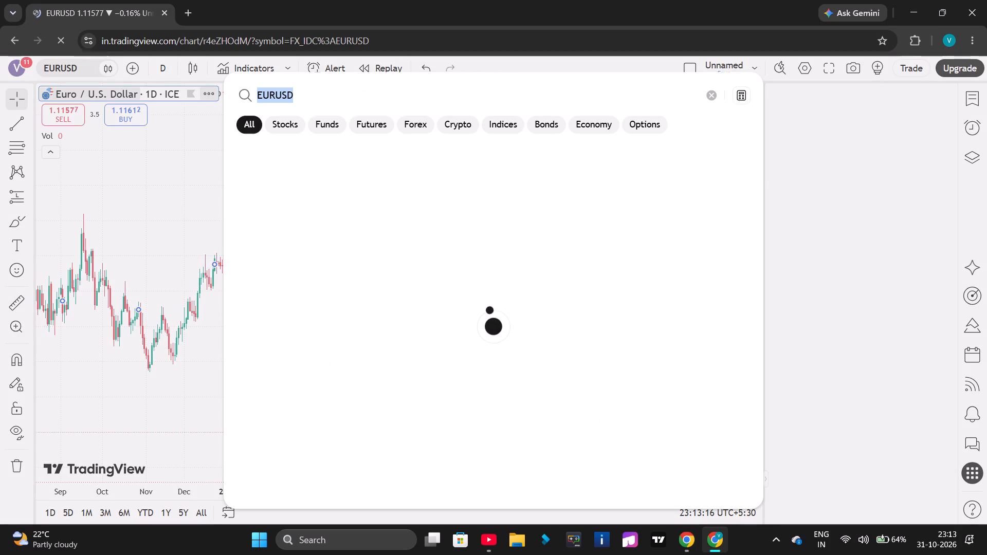
Clear and close the symbol search without choosing a symbol, and dismiss the chart zooming tip.
{"action": "left_click", "coordinate": [707, 100]}
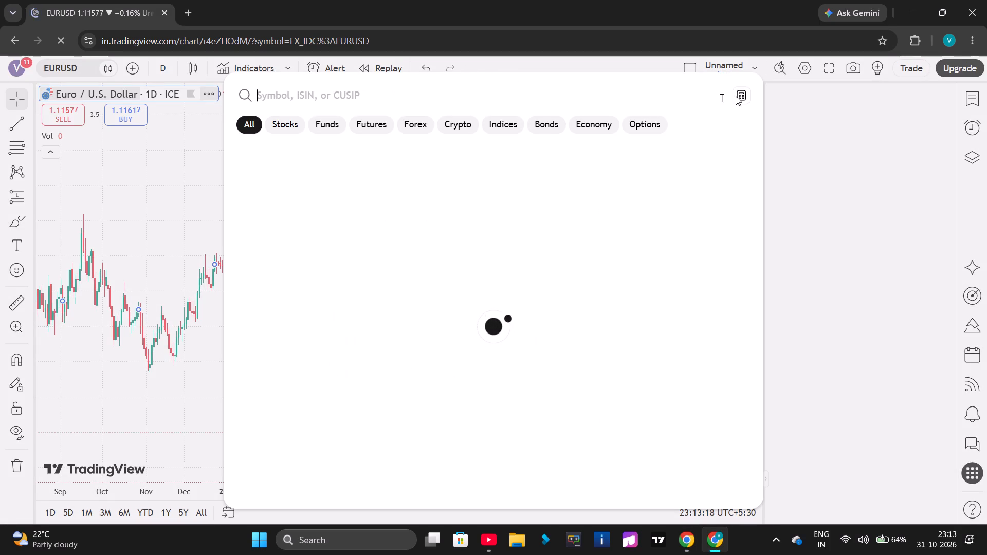
{"action": "left_click", "coordinate": [815, 123]}
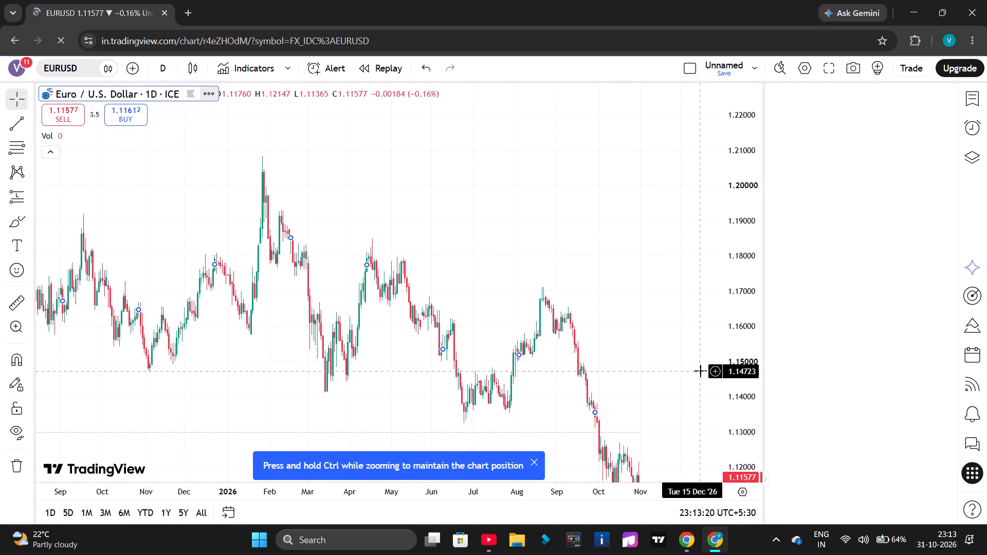
{"action": "left_click", "coordinate": [535, 460]}
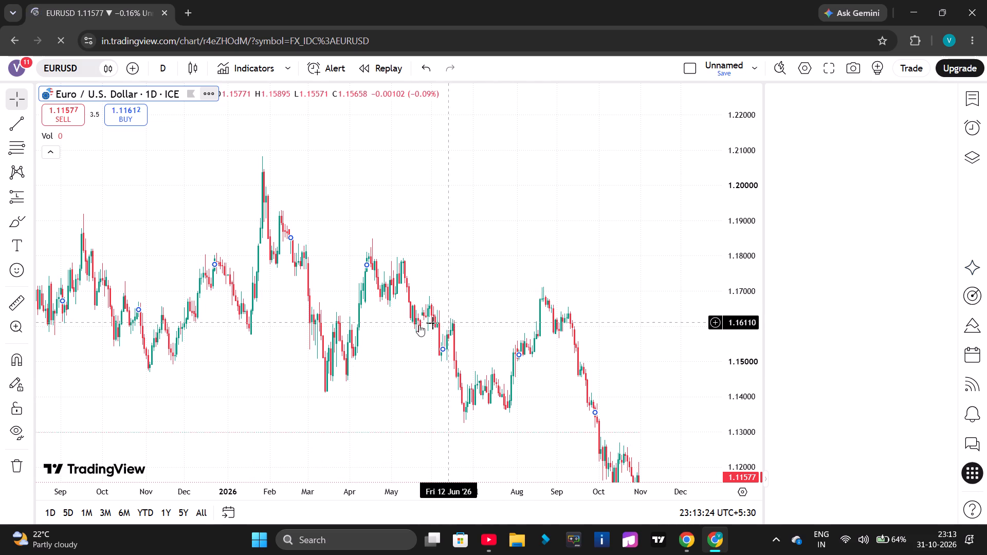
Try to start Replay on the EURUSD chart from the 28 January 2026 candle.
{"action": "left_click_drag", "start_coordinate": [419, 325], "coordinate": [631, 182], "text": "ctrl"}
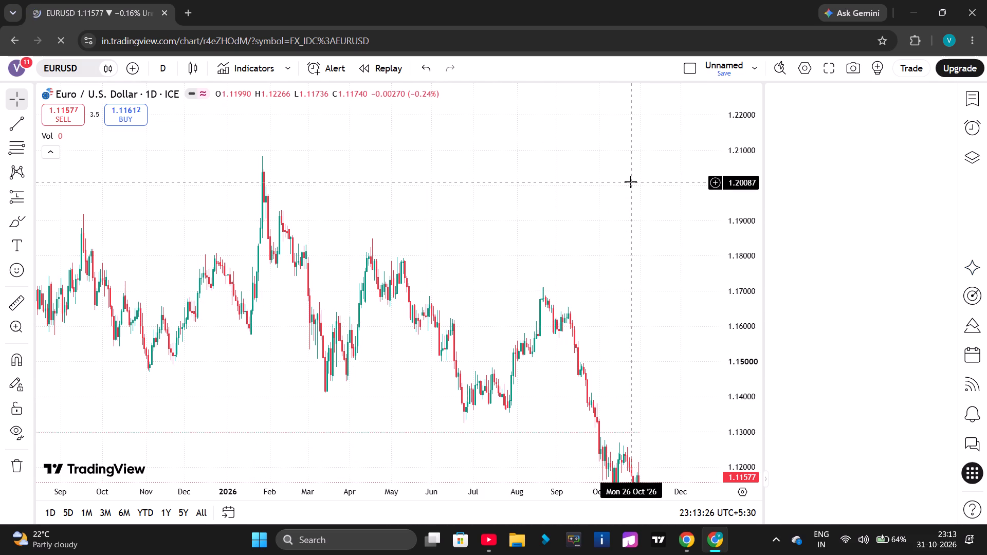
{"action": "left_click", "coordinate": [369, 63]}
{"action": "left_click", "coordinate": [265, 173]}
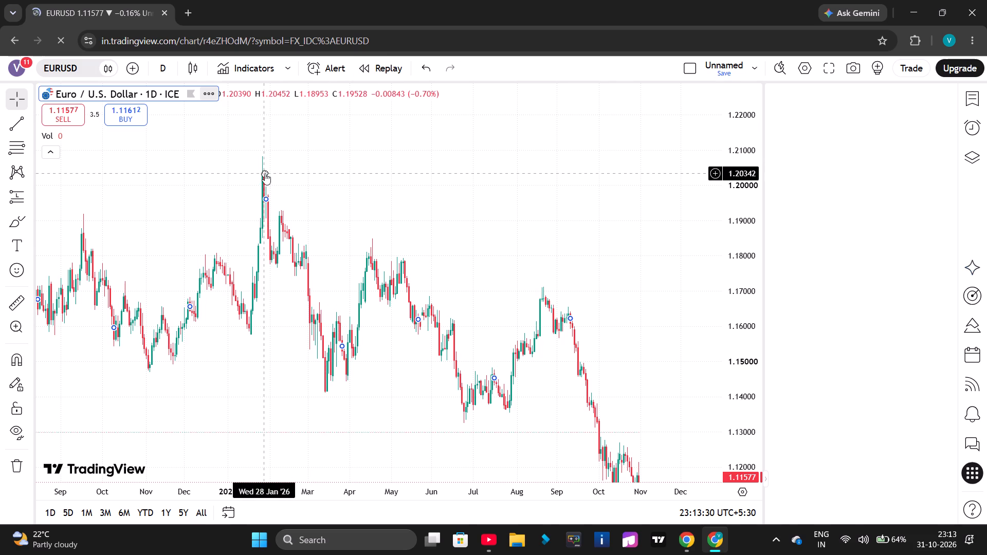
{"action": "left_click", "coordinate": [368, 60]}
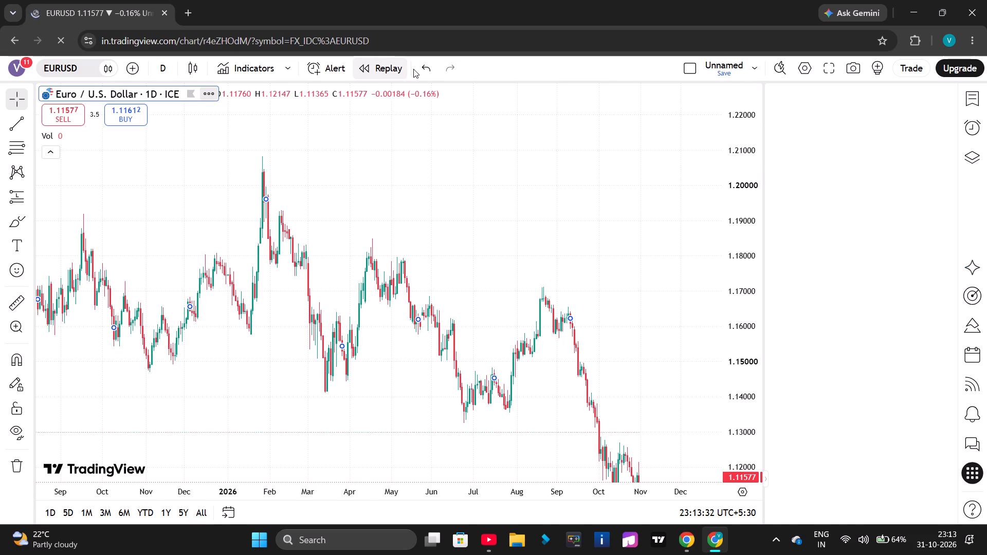
Undo the last chart position change and try again to start Replay.
{"action": "left_click", "coordinate": [422, 68]}
{"action": "double_click", "coordinate": [394, 62]}
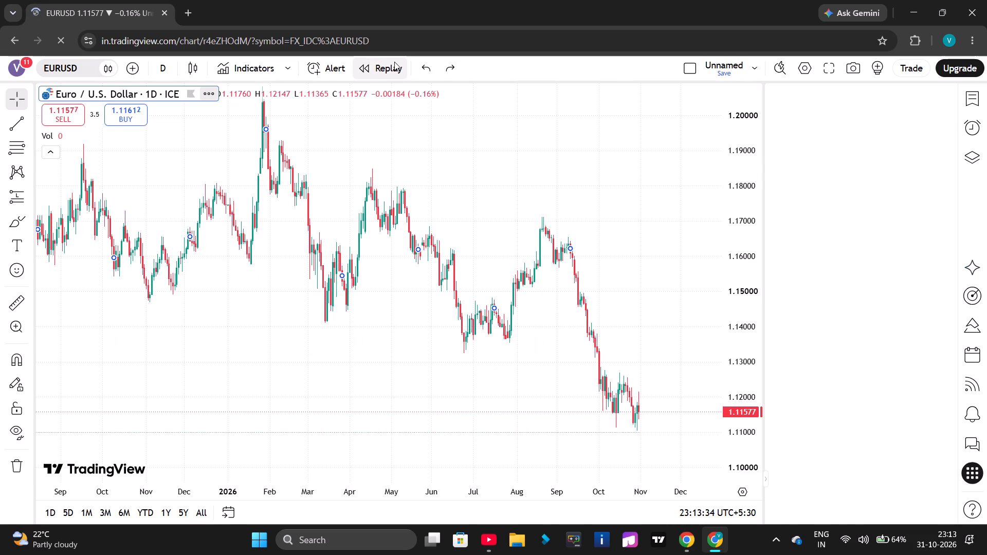
{"action": "left_click", "coordinate": [394, 62]}
{"action": "left_click", "coordinate": [376, 72]}
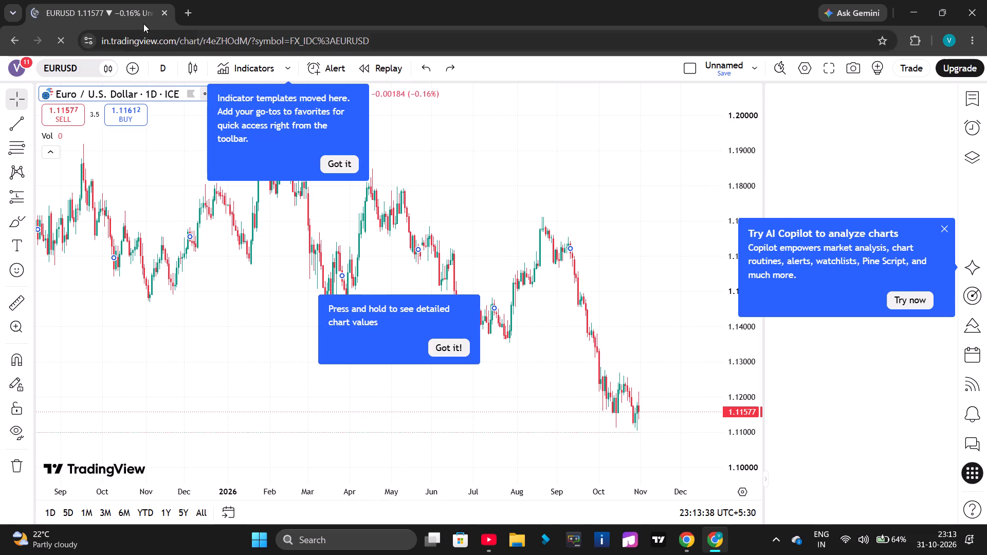
Dismiss the tip about the moved indicator templates.
{"action": "left_click", "coordinate": [352, 166]}
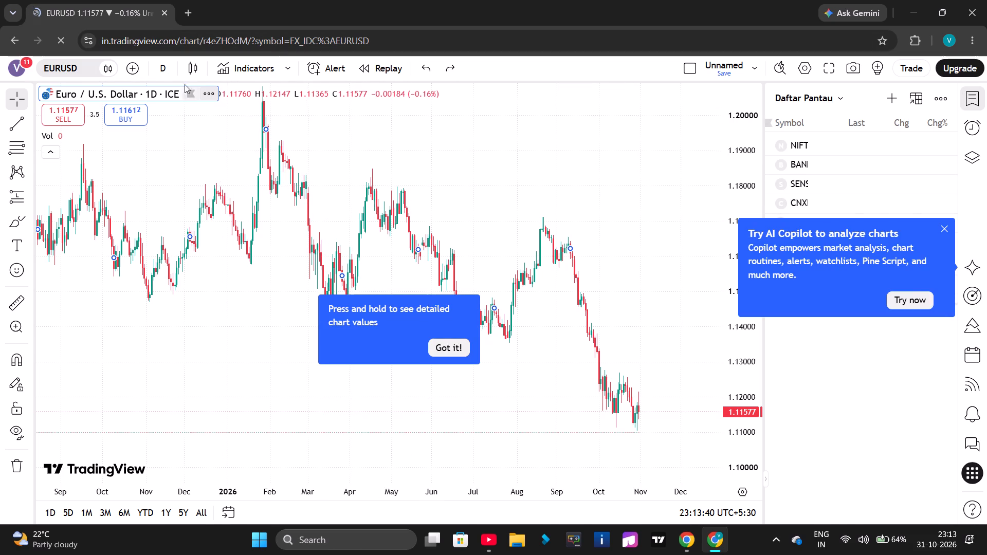
Close the chart interval list without choosing an interval and dismiss the AI Copilot tip.
{"action": "left_click", "coordinate": [165, 75]}
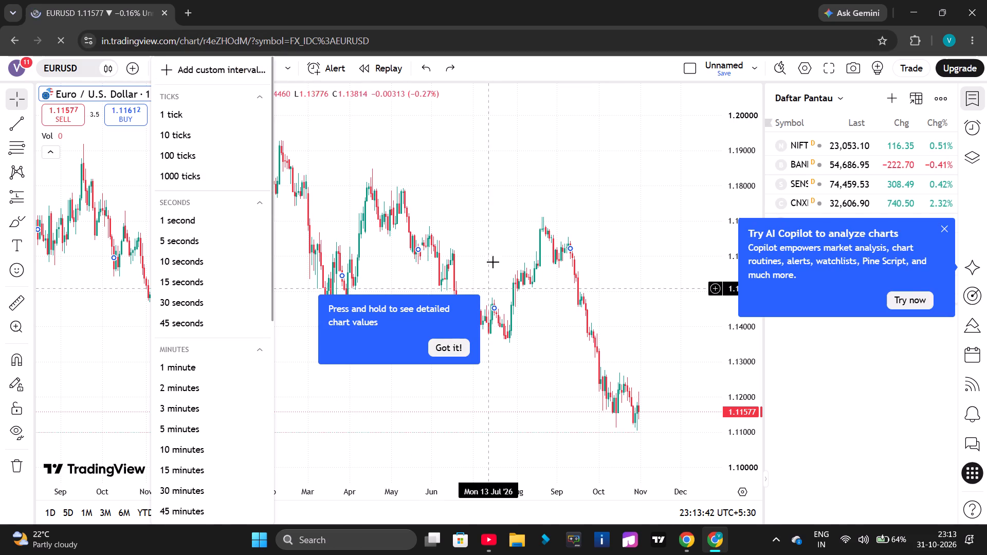
{"action": "left_click", "coordinate": [493, 254]}
{"action": "left_click", "coordinate": [945, 228]}
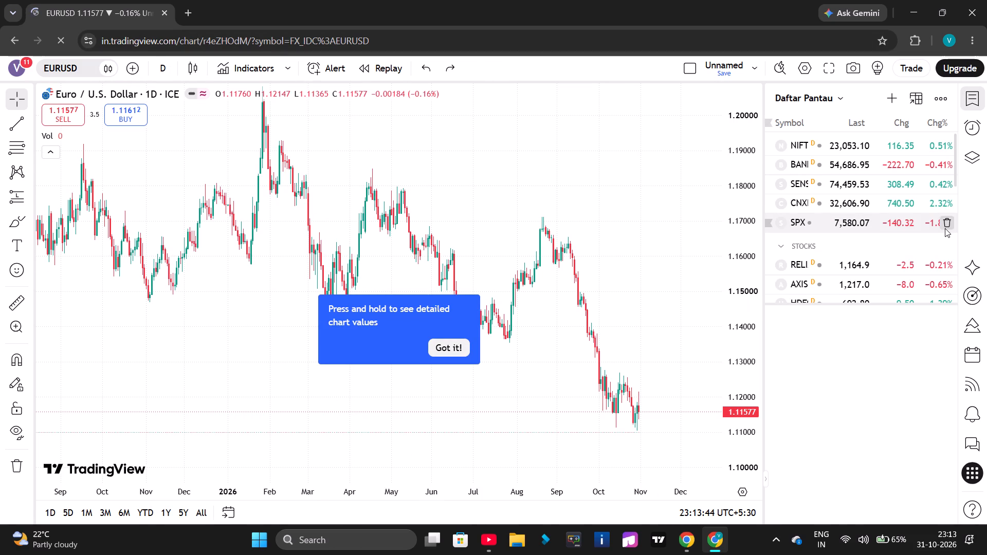
Remove BTCUSD, ETHUSD, XRPUSD and LTCUSD from the Crypto section of the Daftar Pantau watchlist.
{"action": "scroll", "coordinate": [919, 273], "scroll_direction": "down", "scroll_amount": 6}
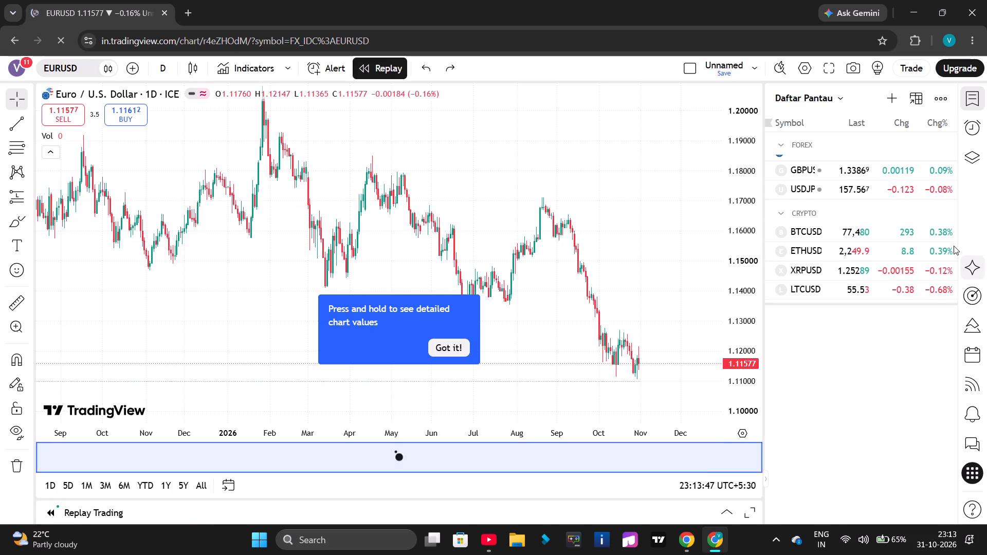
{"action": "left_click", "coordinate": [942, 231]}
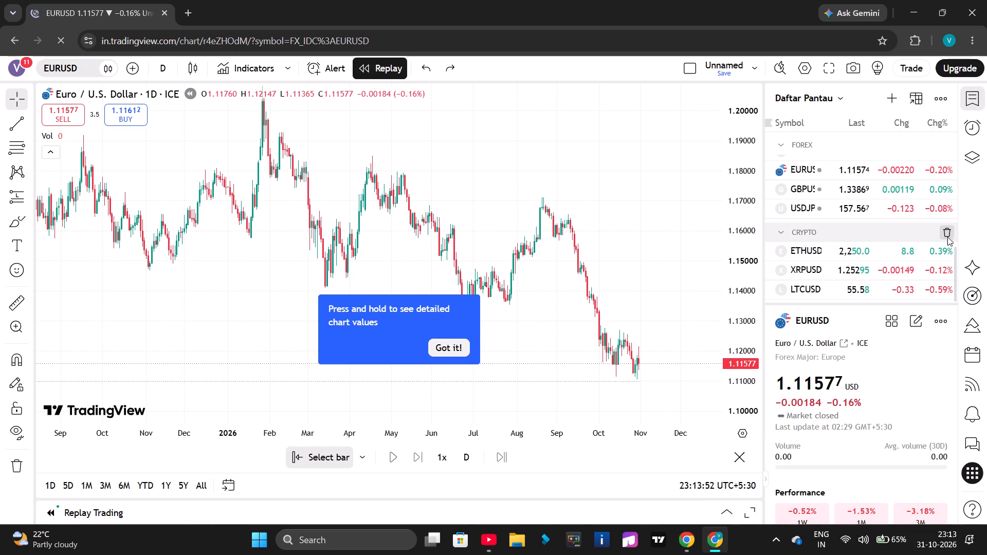
{"action": "left_click", "coordinate": [950, 254]}
{"action": "left_click", "coordinate": [948, 269]}
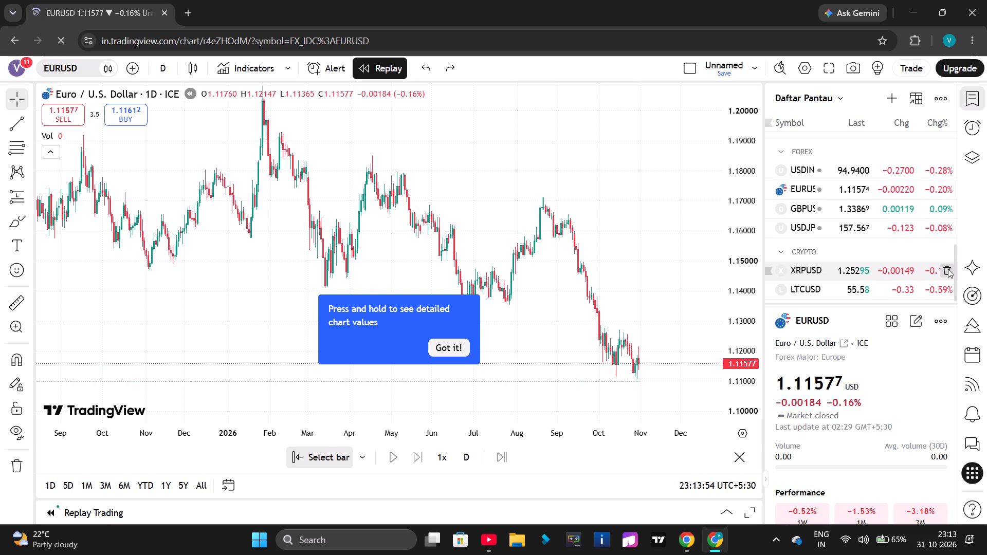
{"action": "left_click", "coordinate": [946, 284]}
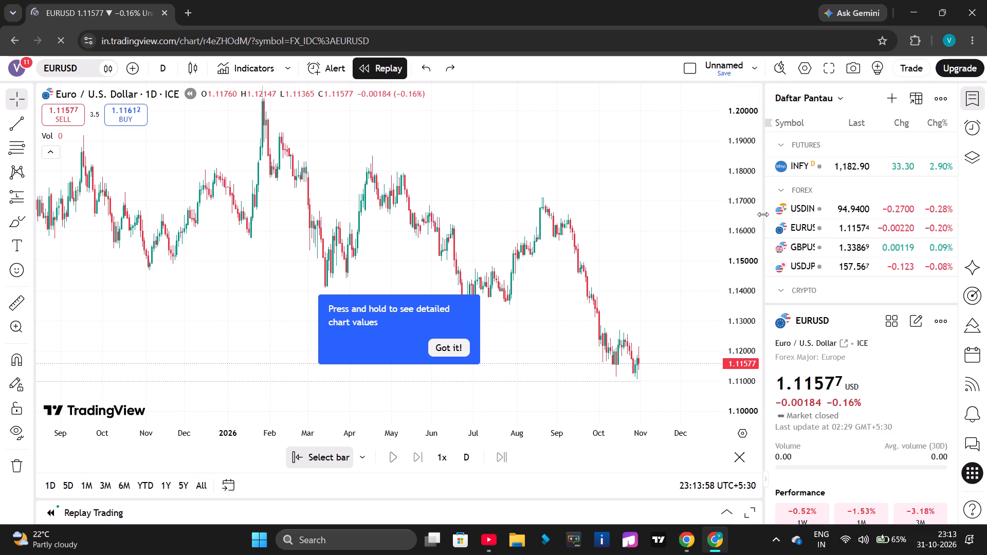
Widen the watchlist so that the full symbol names fit.
{"action": "left_click_drag", "start_coordinate": [764, 219], "coordinate": [677, 234]}
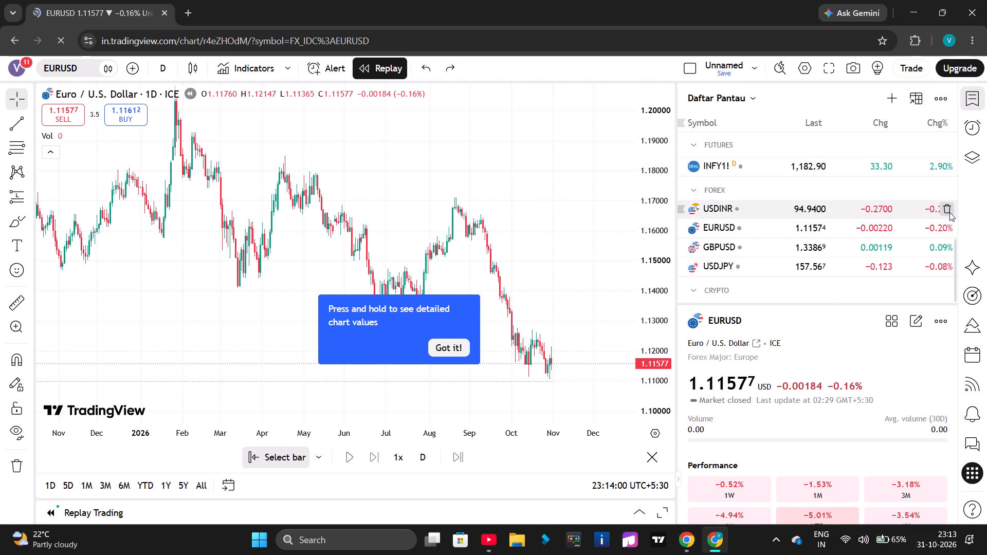
Remove USDINR and all symbols in the Futures and Stocks sections from the watchlist.
{"action": "left_click", "coordinate": [949, 212]}
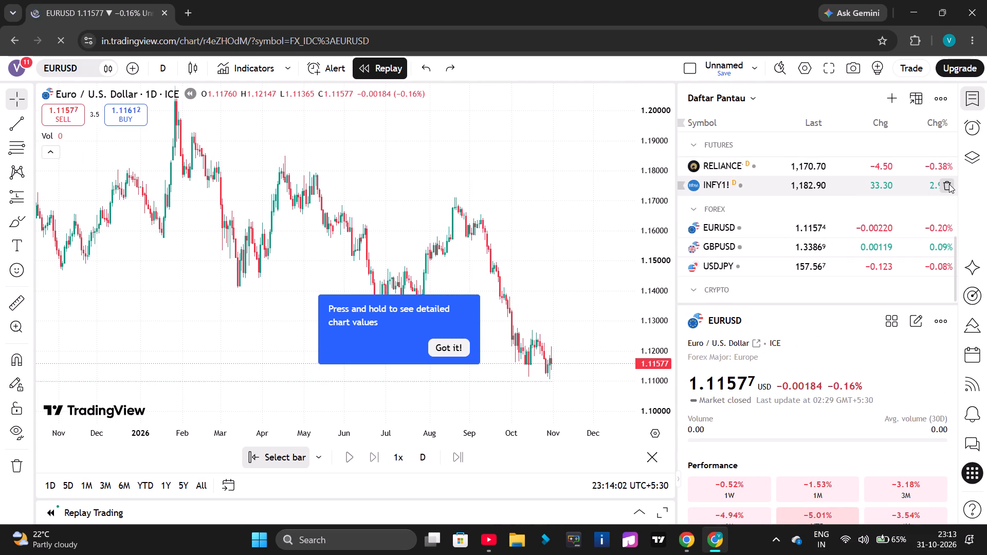
{"action": "left_click", "coordinate": [949, 184]}
{"action": "left_click", "coordinate": [949, 183]}
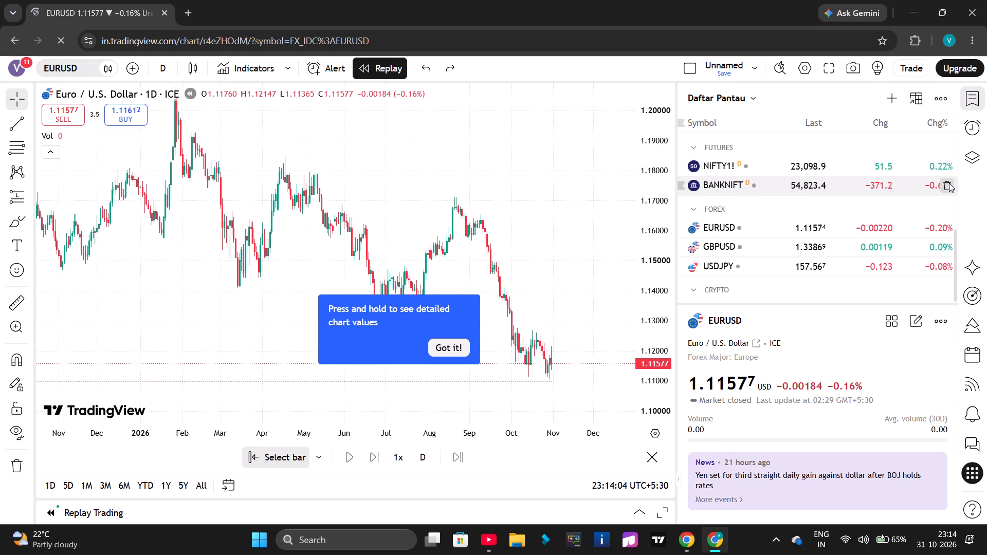
{"action": "left_click", "coordinate": [949, 183]}
{"action": "left_click", "coordinate": [949, 183]}
{"action": "left_click", "coordinate": [949, 183]}
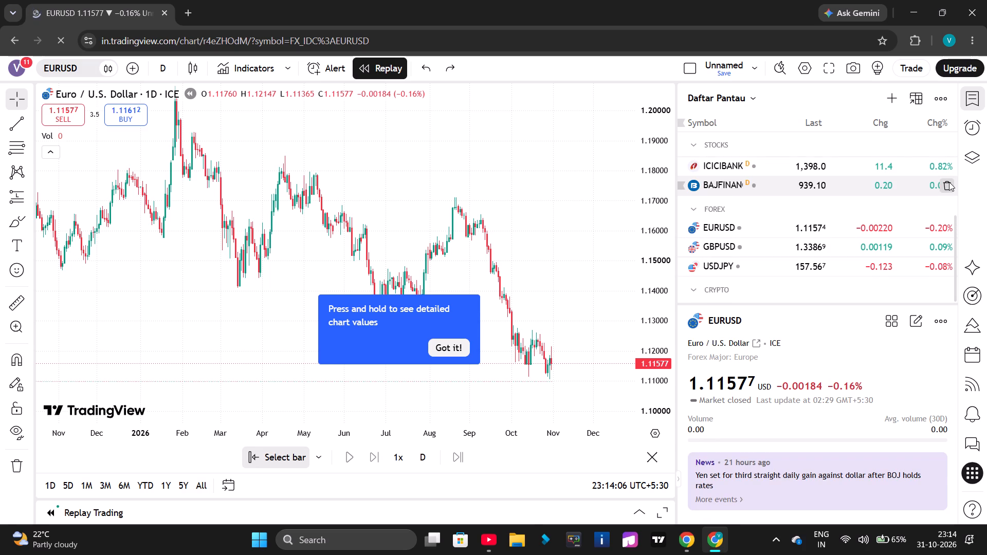
{"action": "triple_click", "coordinate": [949, 182]}
{"action": "triple_click", "coordinate": [949, 182]}
{"action": "double_click", "coordinate": [949, 182]}
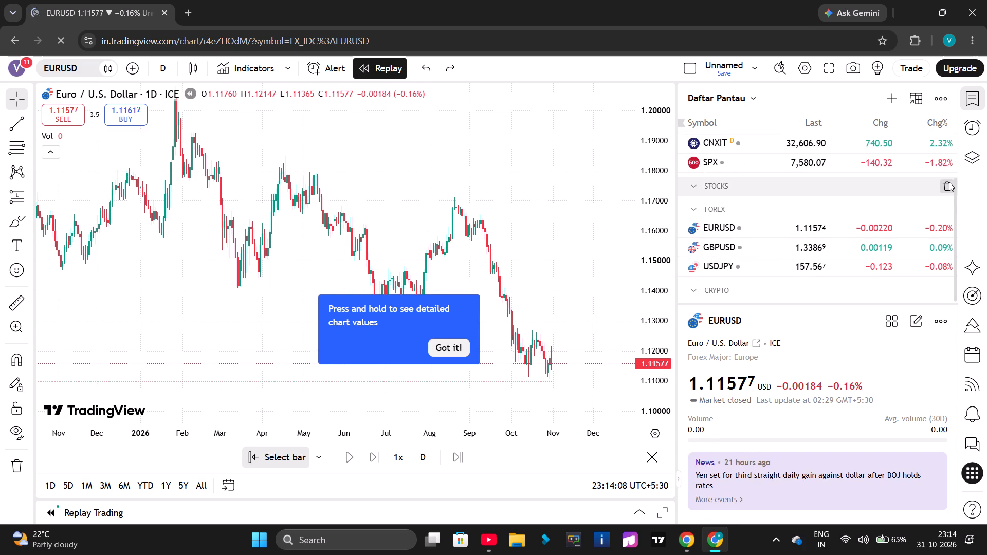
Remove the index symbols NIFTY, BANKNIFTY, CNXIT, SENSEX and SPX from the watchlist, dismissing the press-and-hold chart tip along the way.
{"action": "scroll", "coordinate": [931, 172], "scroll_direction": "up", "scroll_amount": 2}
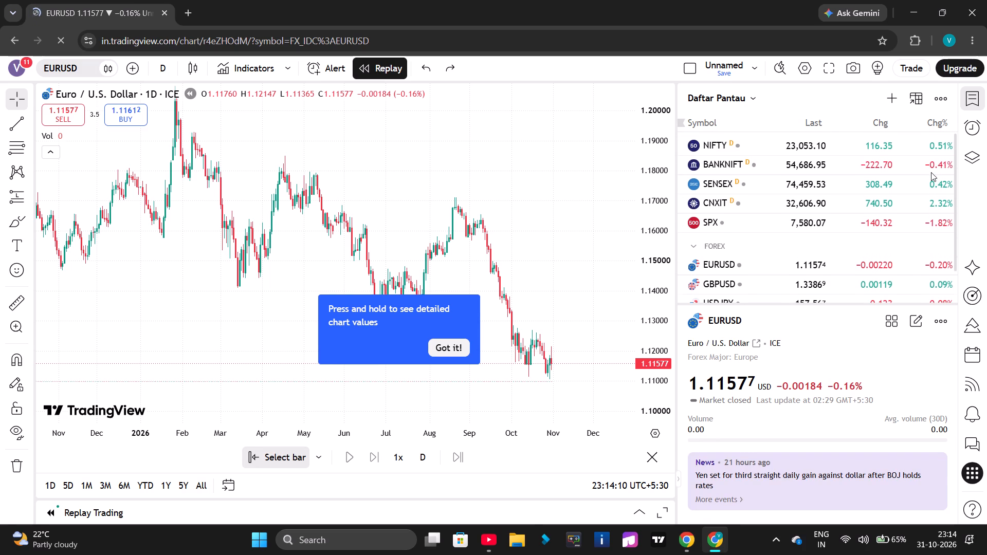
{"action": "scroll", "coordinate": [931, 172], "scroll_direction": "up", "scroll_amount": 1}
{"action": "left_click", "coordinate": [910, 148]}
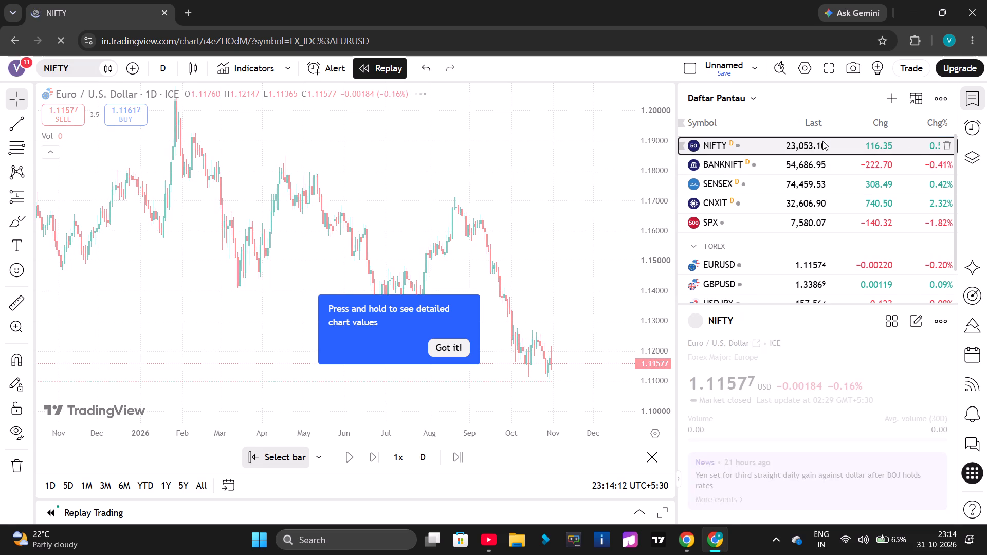
{"action": "left_click", "coordinate": [434, 345]}
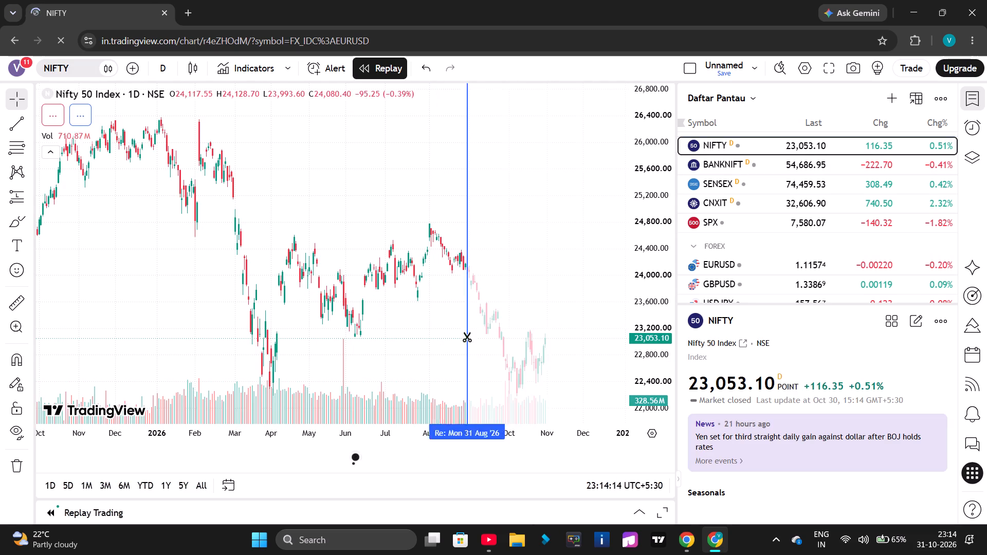
{"action": "left_click", "coordinate": [942, 148]}
{"action": "left_click", "coordinate": [906, 145]}
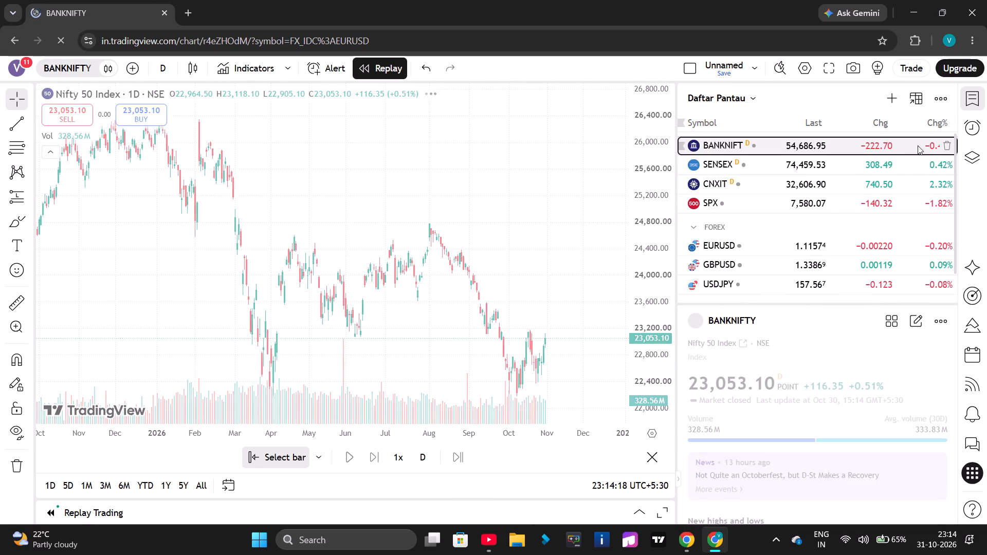
{"action": "left_click", "coordinate": [951, 145]}
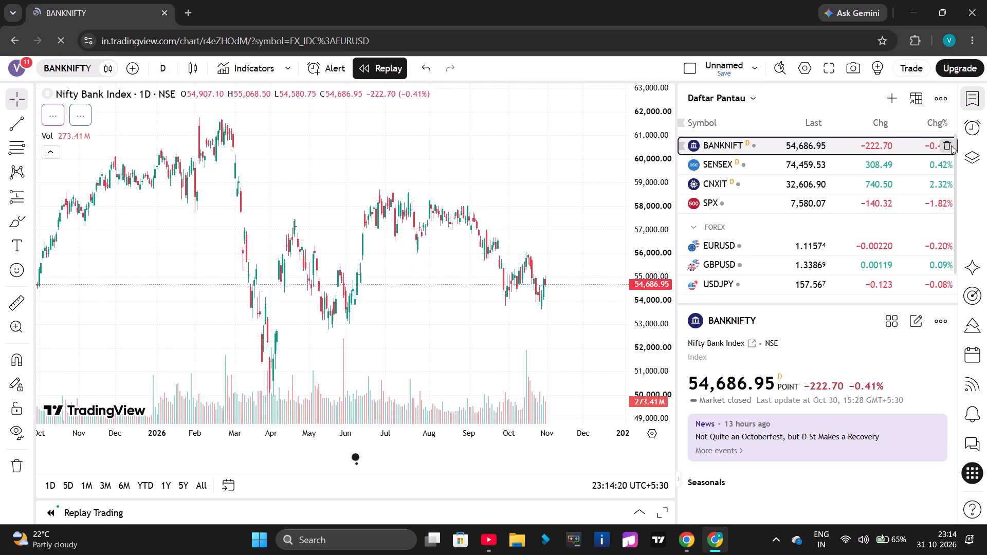
{"action": "left_click", "coordinate": [925, 156]}
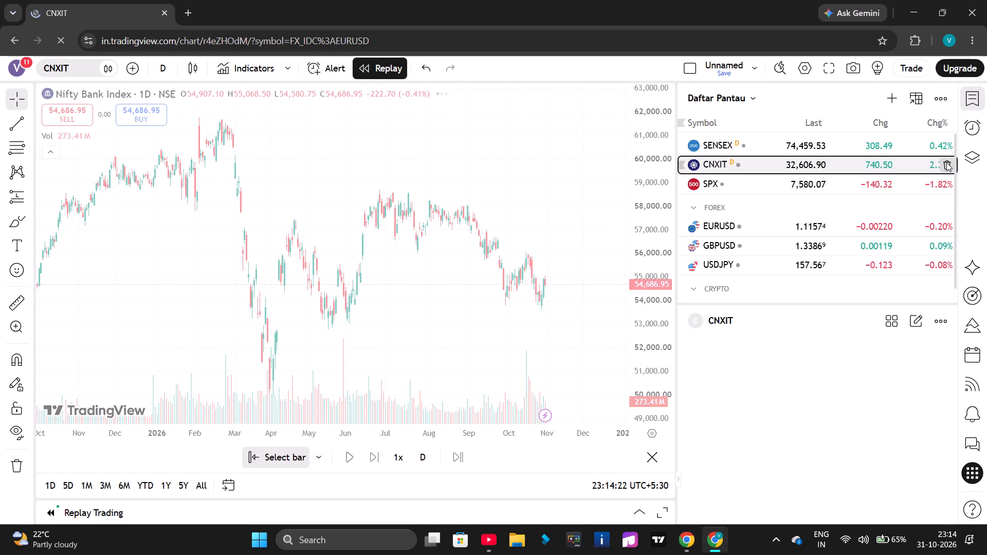
{"action": "left_click", "coordinate": [946, 162]}
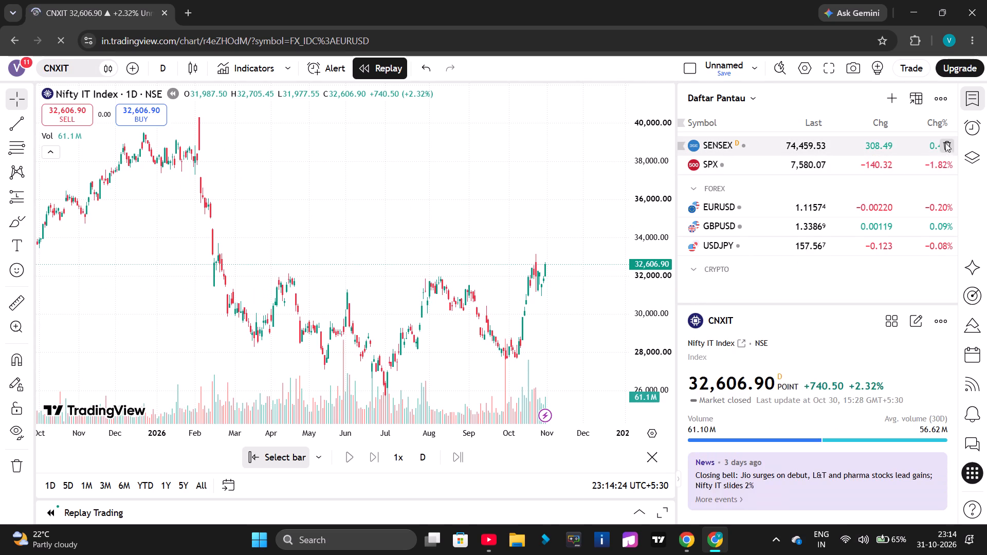
{"action": "left_click", "coordinate": [945, 140]}
{"action": "left_click", "coordinate": [946, 144]}
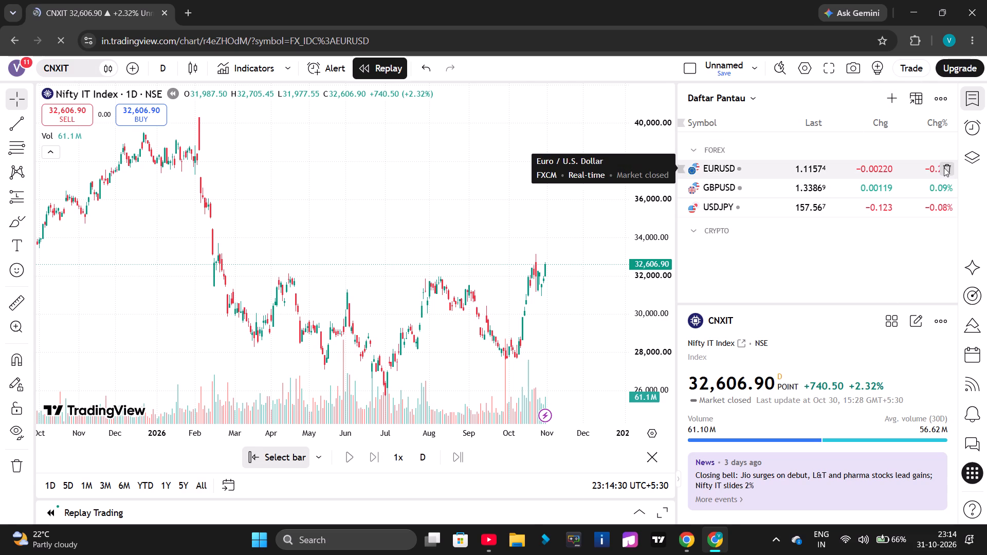
Remove the remaining forex pairs EURUSD, GBPUSD and USDJPY from the watchlist.
{"action": "left_click", "coordinate": [944, 168]}
{"action": "left_click", "coordinate": [944, 173]}
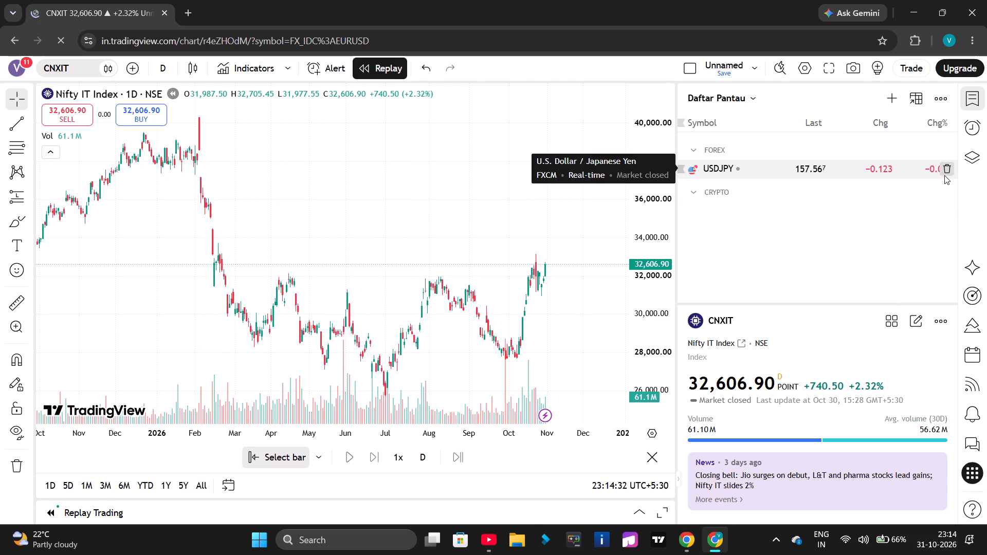
{"action": "left_click", "coordinate": [944, 175]}
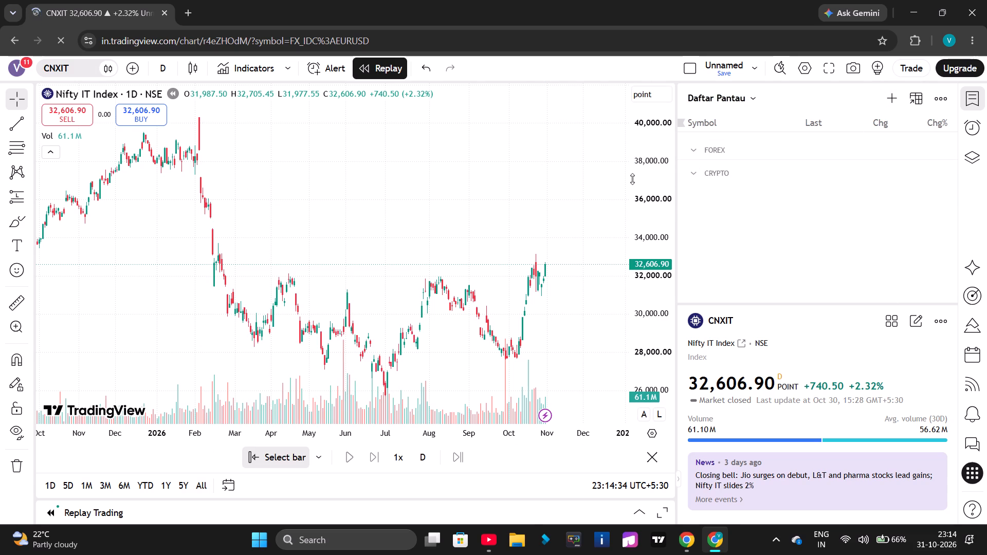
Switch to the browser window with the XAUUSD chart, place it beside the emptied watchlist and show its own watchlist.
{"action": "key", "text": "alt+Tab"}
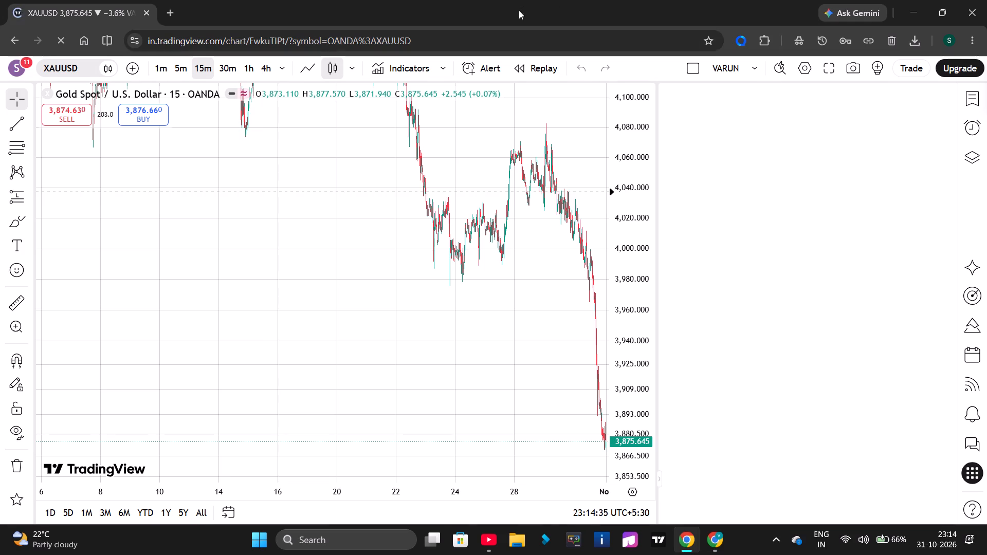
{"action": "left_click_drag", "start_coordinate": [519, 10], "coordinate": [338, 91]}
{"action": "left_click_drag", "start_coordinate": [353, 82], "coordinate": [245, 80]}
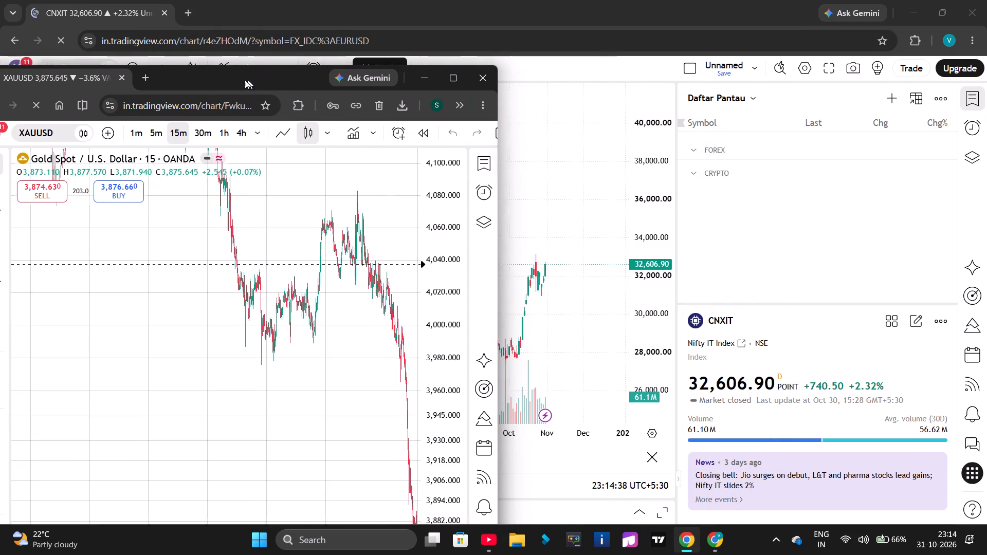
{"action": "left_click_drag", "start_coordinate": [245, 80], "coordinate": [219, 79]}
{"action": "left_click", "coordinate": [444, 160]}
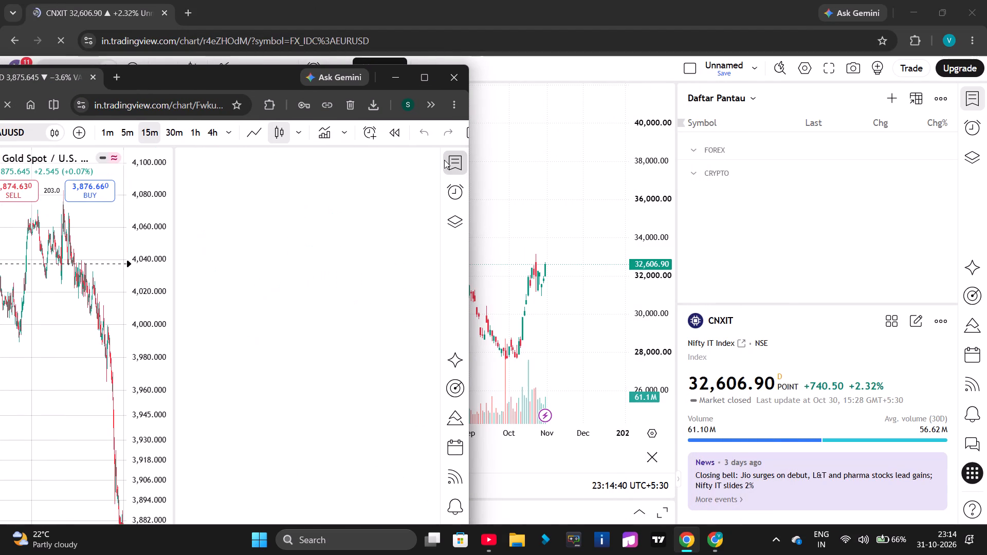
Search for XAUUSD to add to the emptied Daftar Pantau watchlist and examine the providers of the matching gold symbols.
{"action": "left_click", "coordinate": [885, 101]}
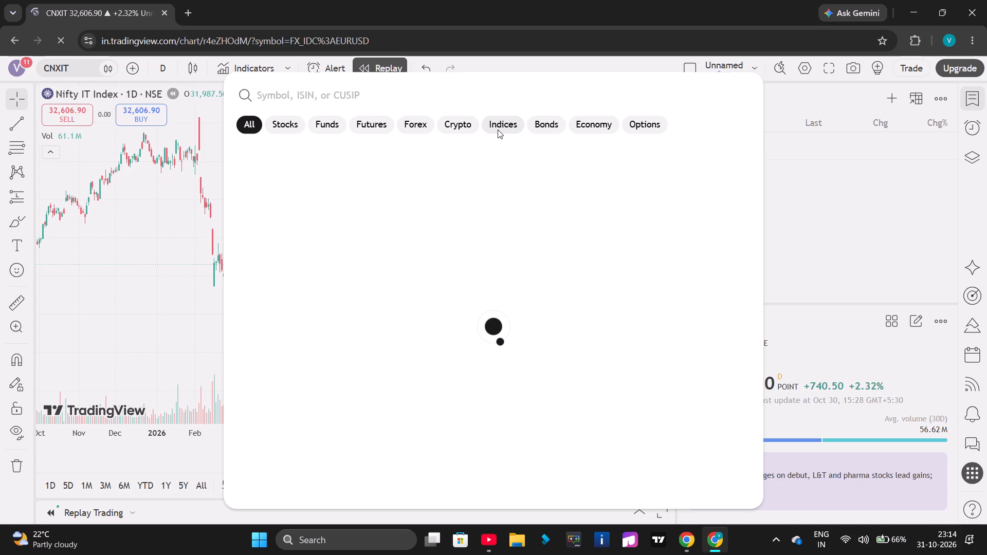
{"action": "type", "text": "XAU"}
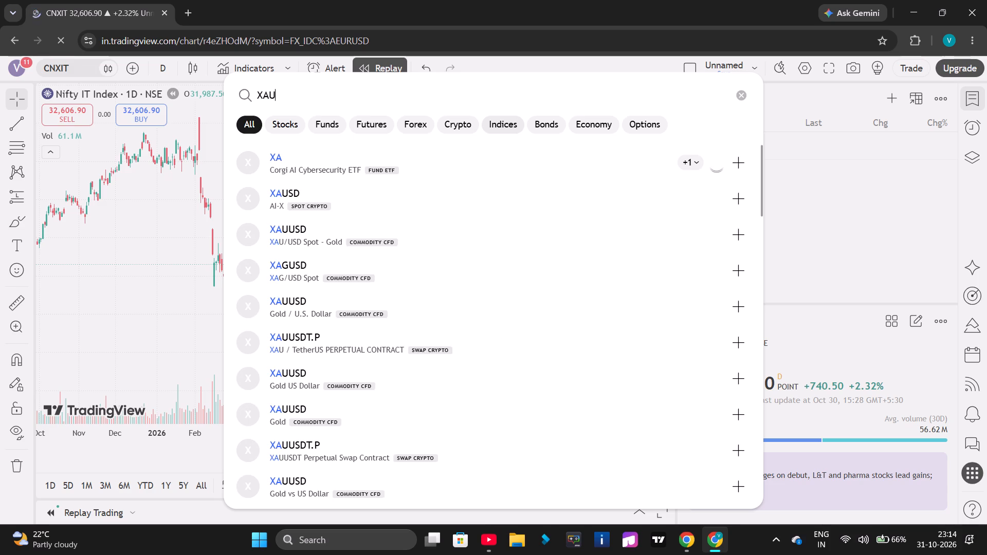
{"action": "type", "text": "USD"}
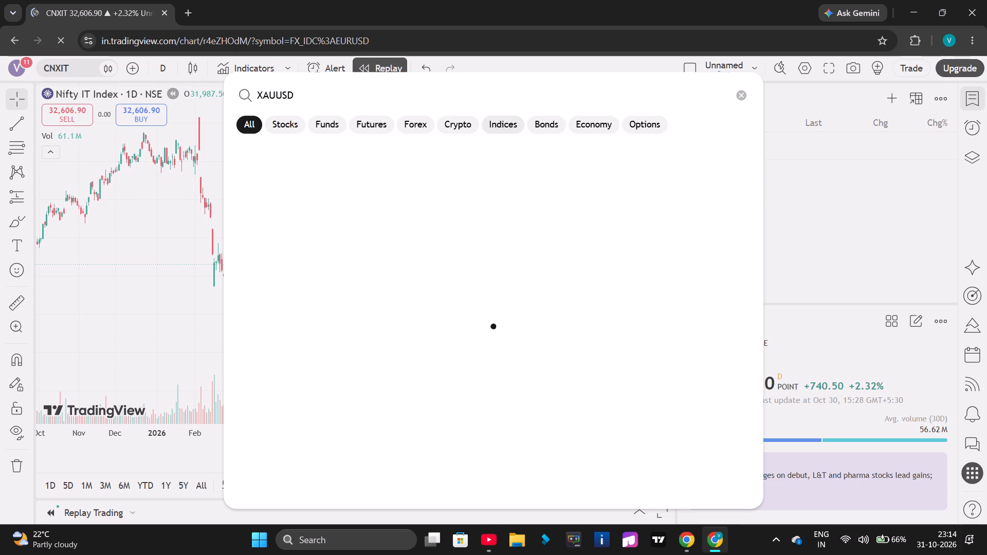
{"action": "key", "text": "Tab"}
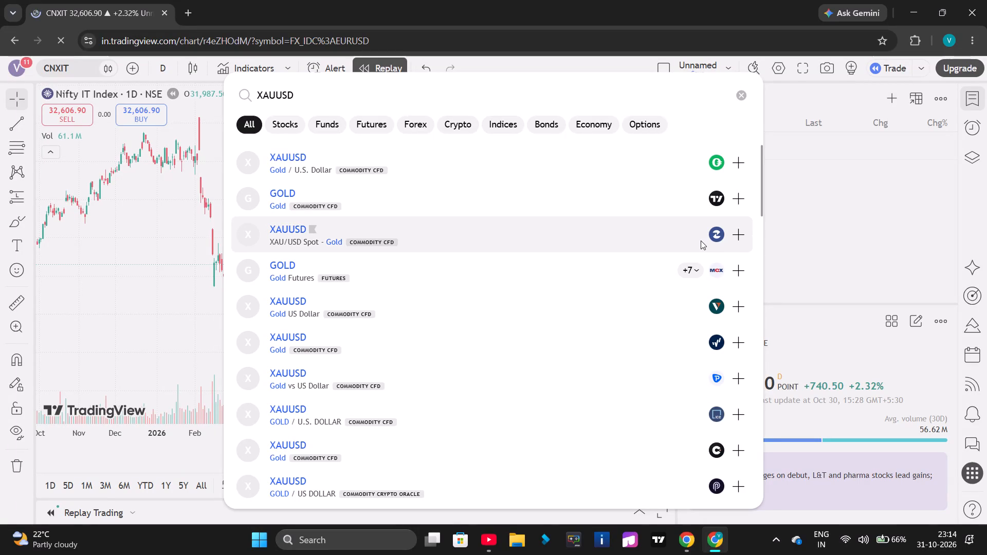
{"action": "scroll", "coordinate": [701, 240], "scroll_direction": "down", "scroll_amount": 3}
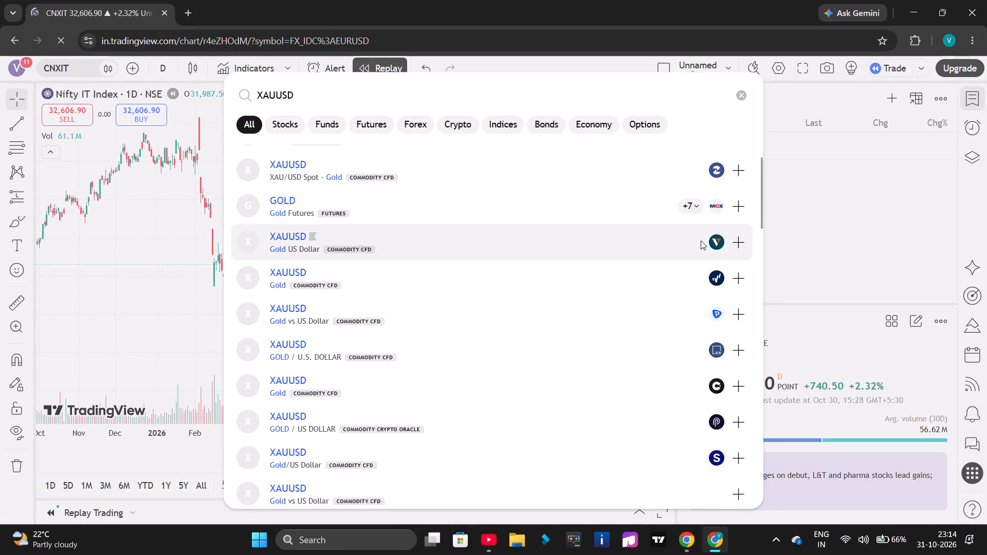
{"action": "scroll", "coordinate": [701, 240], "scroll_direction": "down", "scroll_amount": 3}
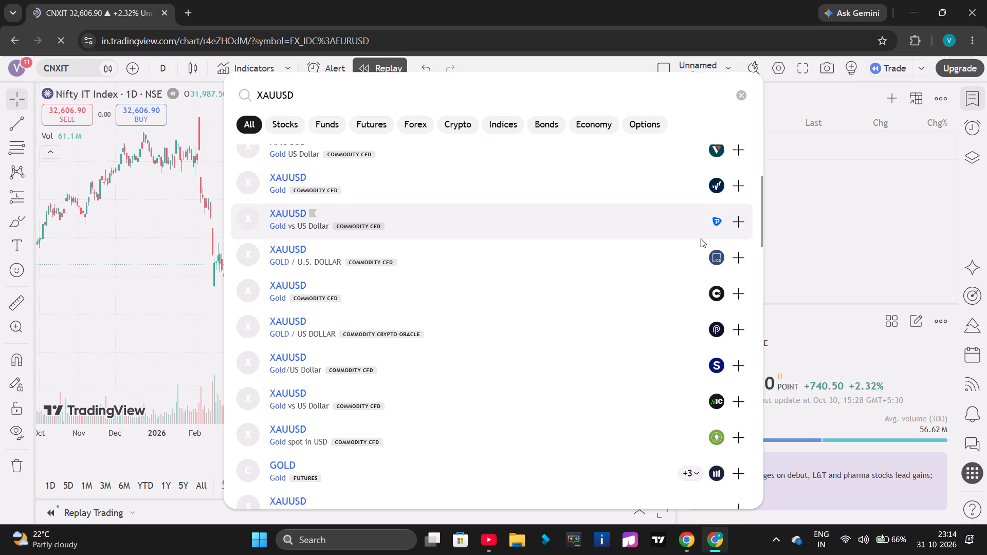
{"action": "scroll", "coordinate": [701, 238], "scroll_direction": "down", "scroll_amount": 1}
{"action": "left_click", "coordinate": [689, 395]}
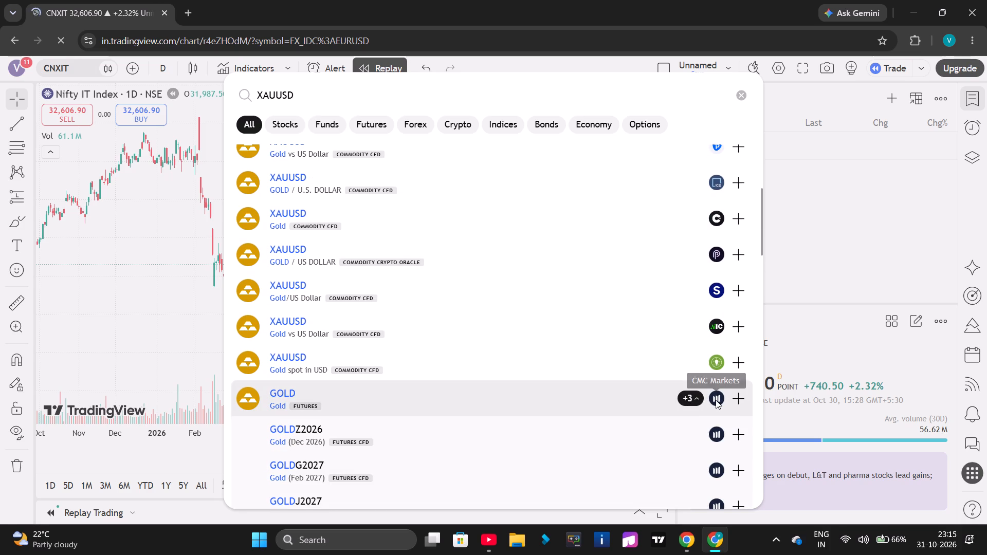
{"action": "scroll", "coordinate": [716, 400], "scroll_direction": "up", "scroll_amount": 6}
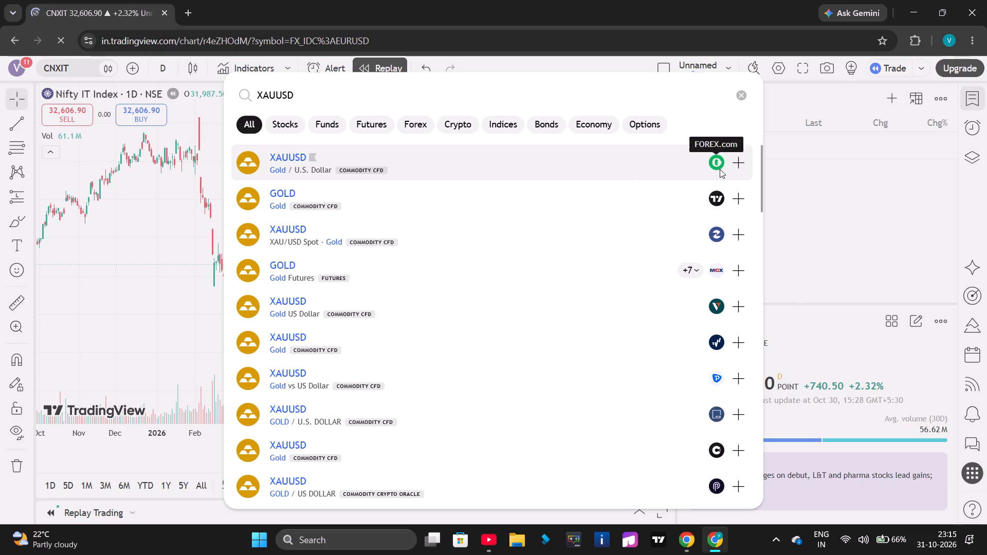
Switch back to the browser window with the XAUUSD chart and maximize it.
{"action": "key", "text": "alt+Tab"}
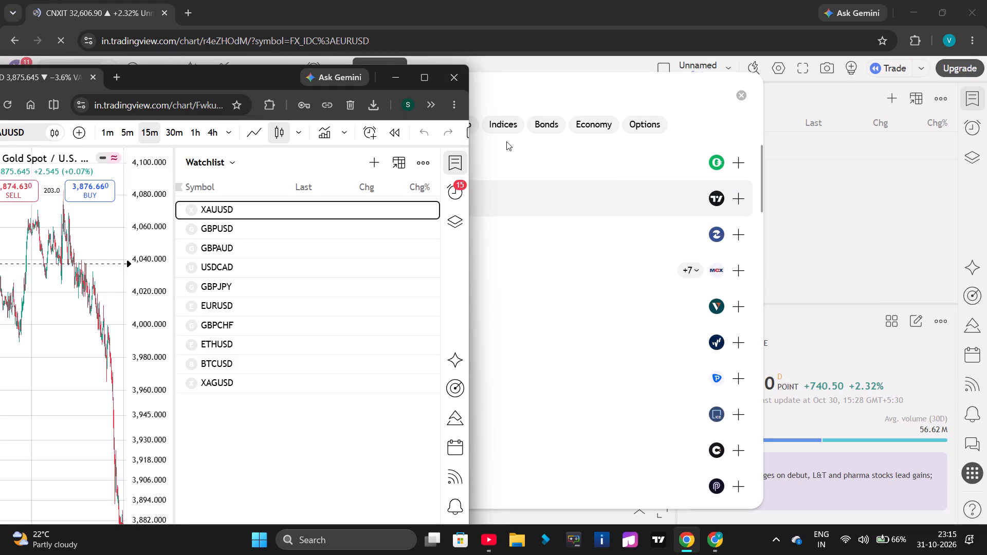
{"action": "left_click", "coordinate": [432, 84]}
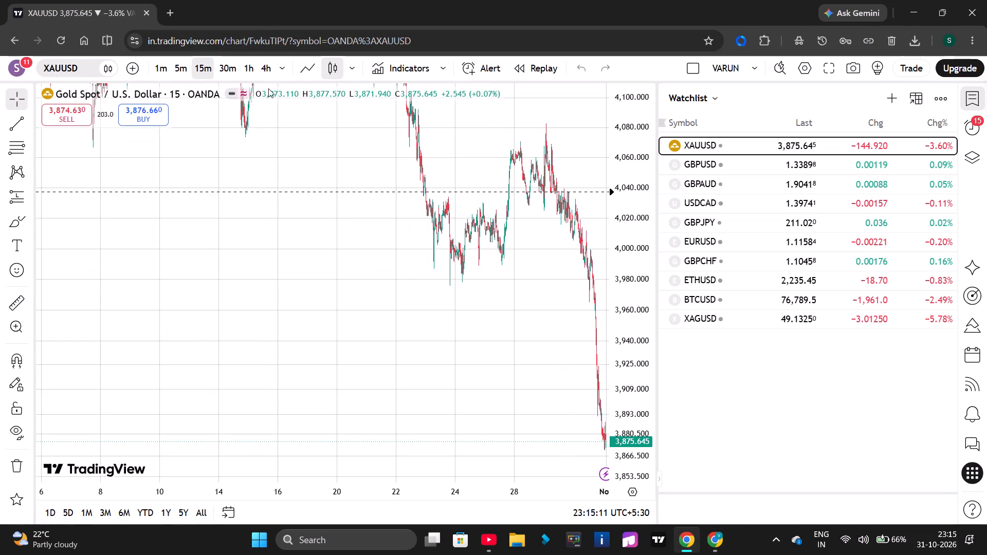
Look up XAUUSD's provider in the reference account's symbol search, and add the matching OANDA XAUUSD to the emptied watchlist in the other window.
{"action": "left_click", "coordinate": [130, 69]}
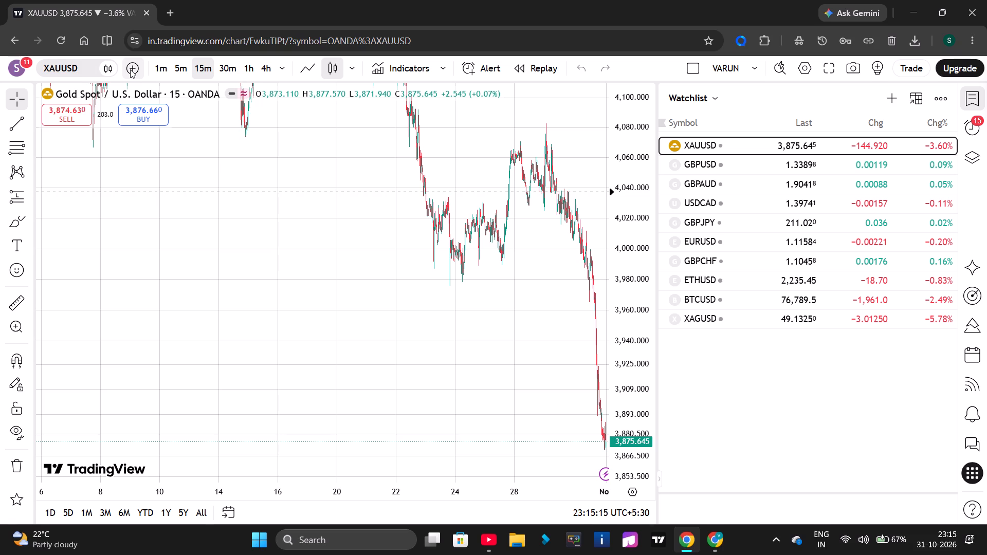
{"action": "left_click", "coordinate": [891, 99]}
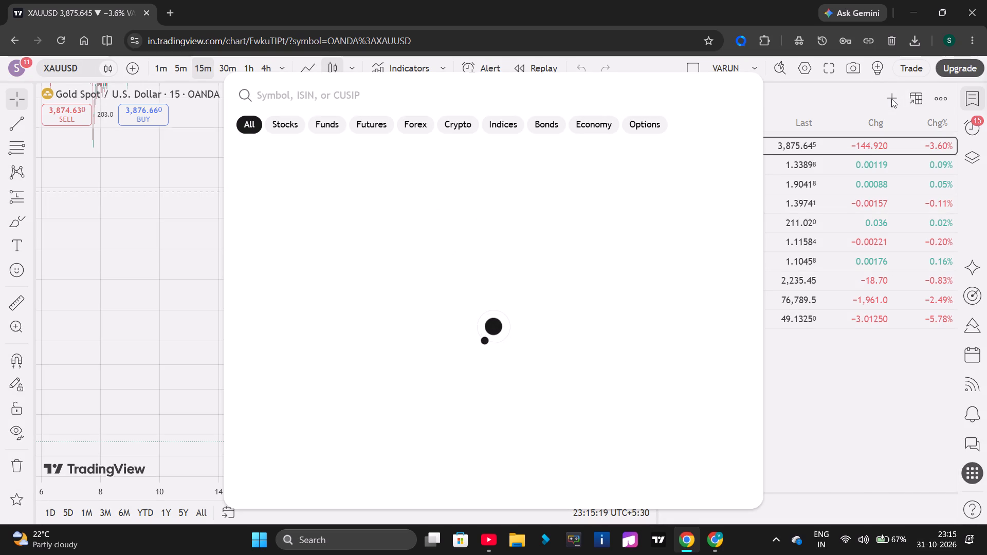
{"action": "type", "text": "XAUUSD"}
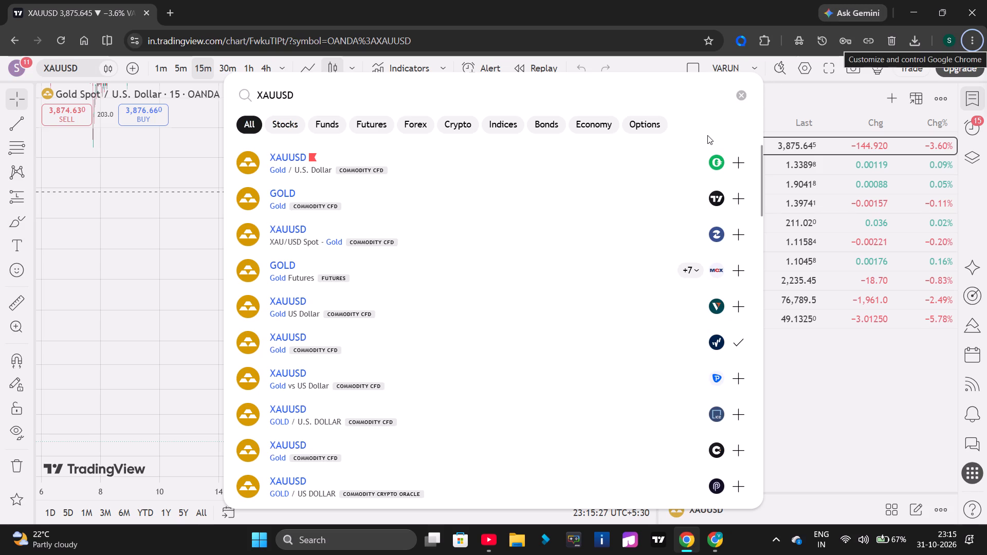
{"action": "key", "text": "alt+Tab"}
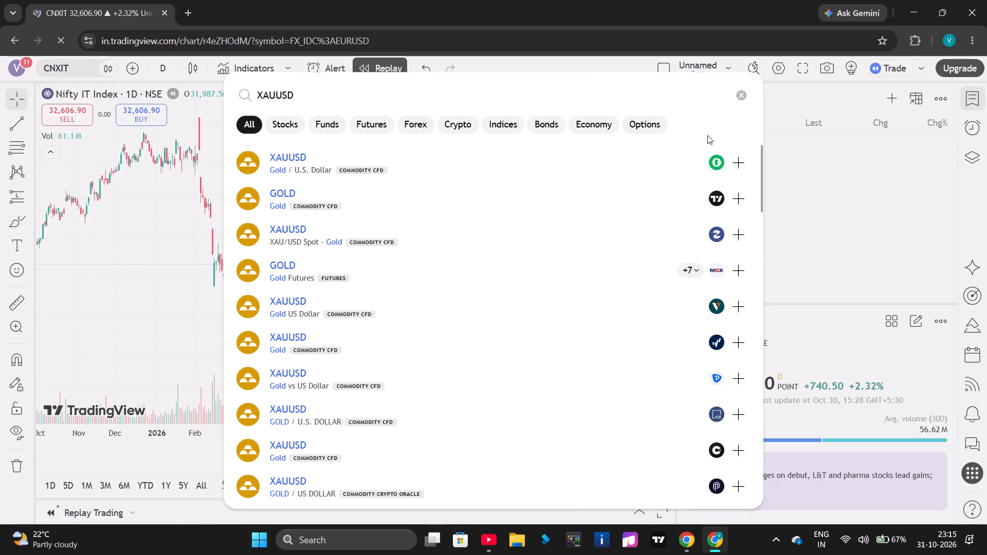
{"action": "left_click", "coordinate": [733, 342]}
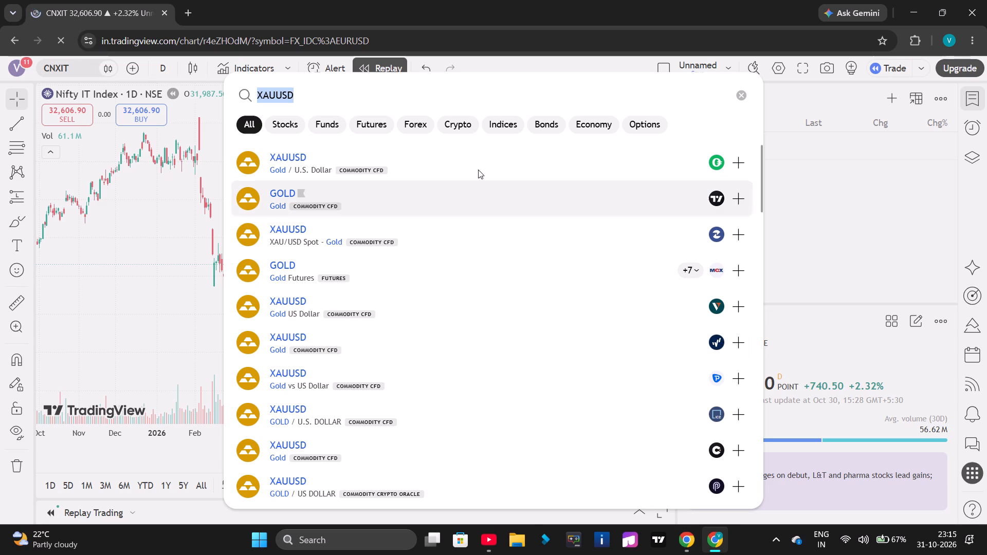
Check the reference watchlist for the next symbol and add the OANDA version of GBPUSD to the watchlist being rebuilt.
{"action": "key", "text": "alt+Tab"}
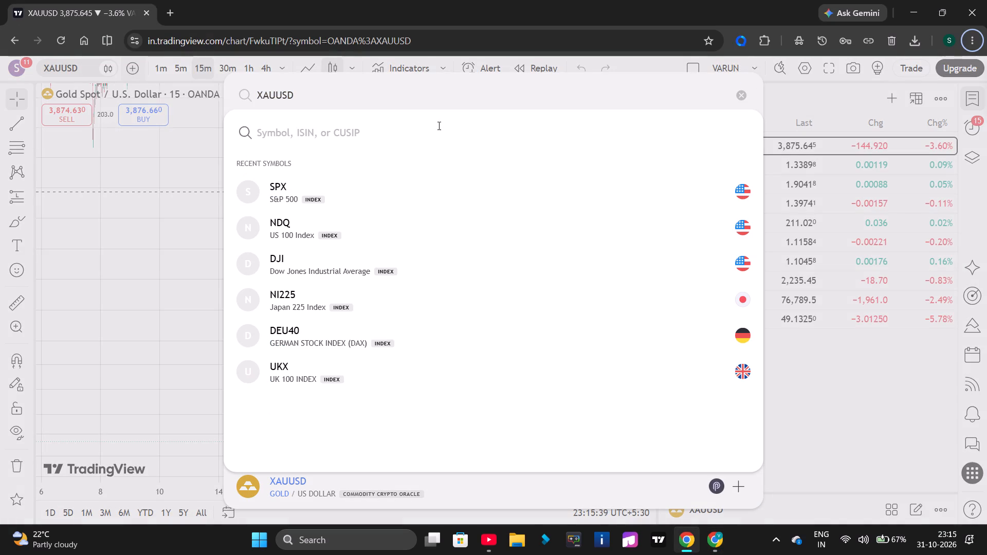
{"action": "left_click", "coordinate": [801, 178]}
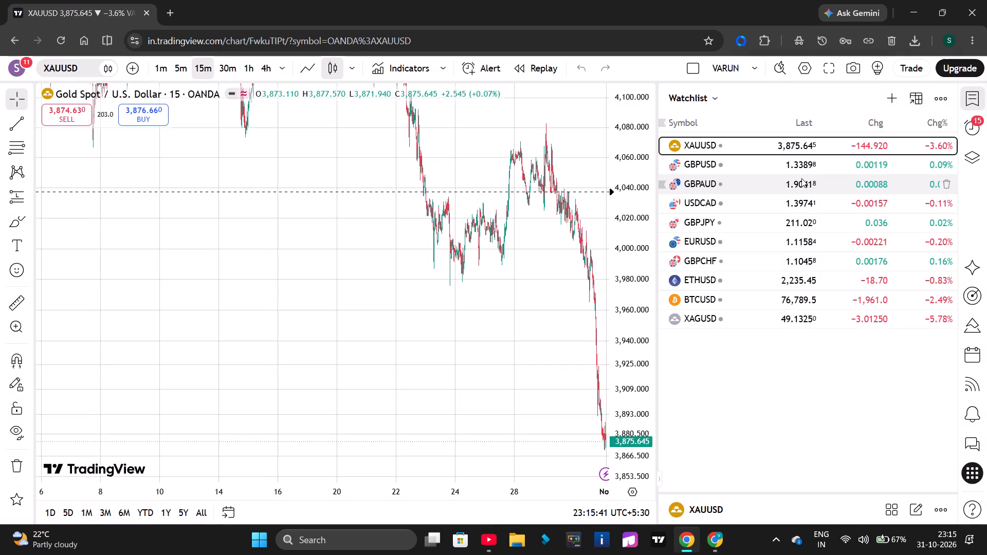
{"action": "key", "text": "alt+Tab"}
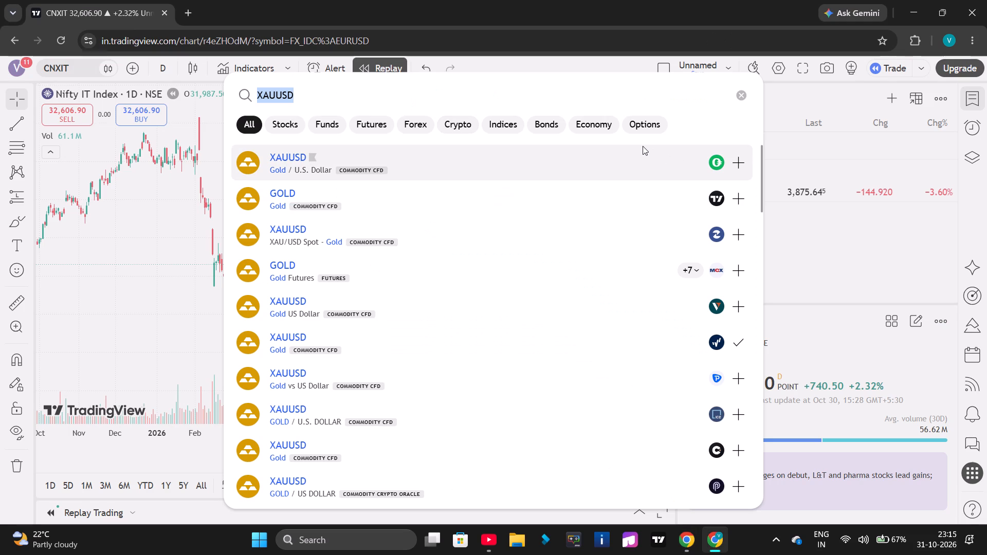
{"action": "type", "text": "gb"}
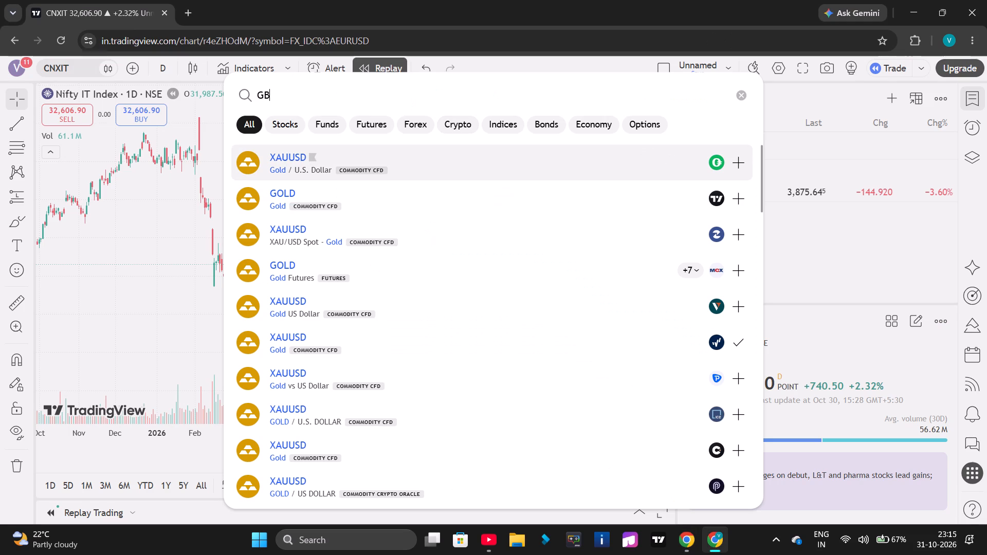
{"action": "type", "text": "PUSD"}
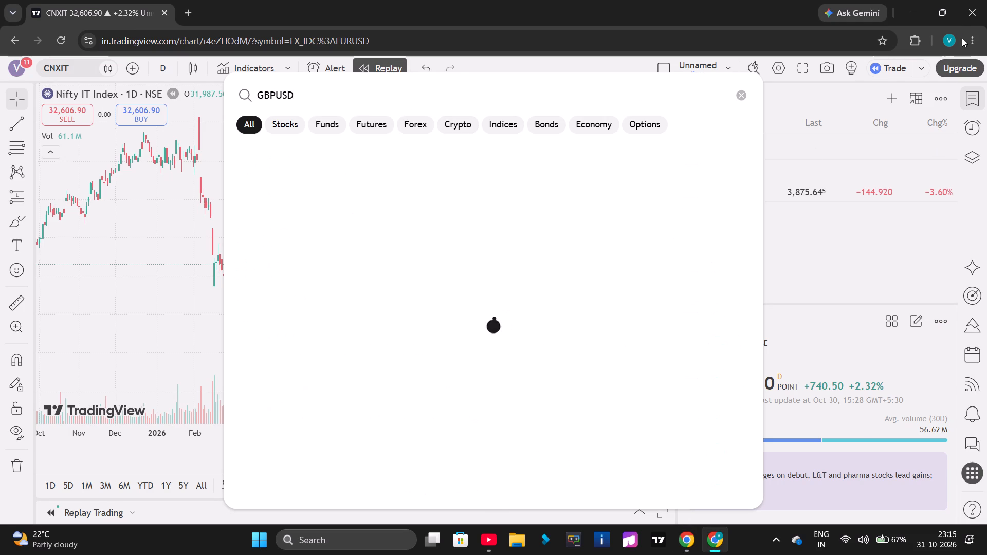
{"action": "left_click", "coordinate": [687, 159]}
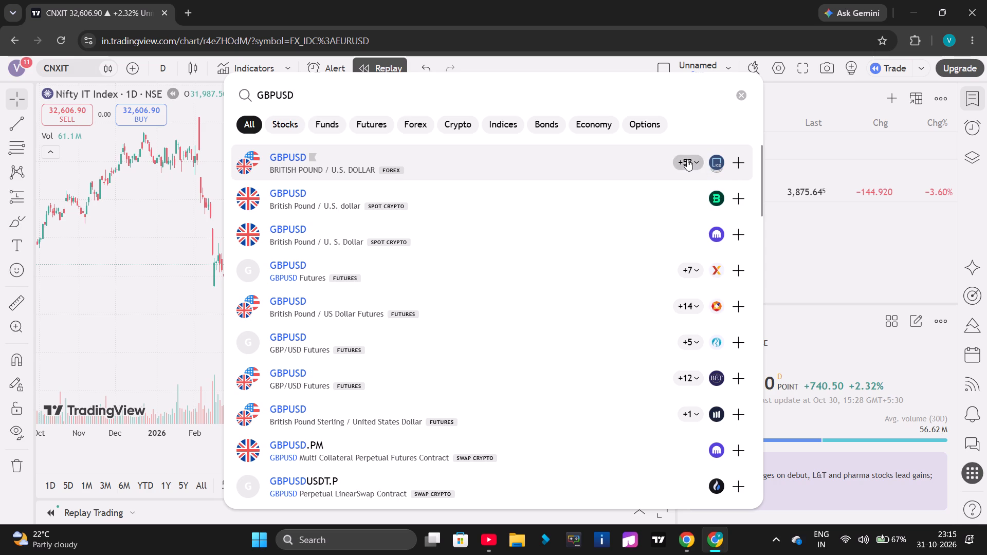
{"action": "left_click", "coordinate": [735, 201]}
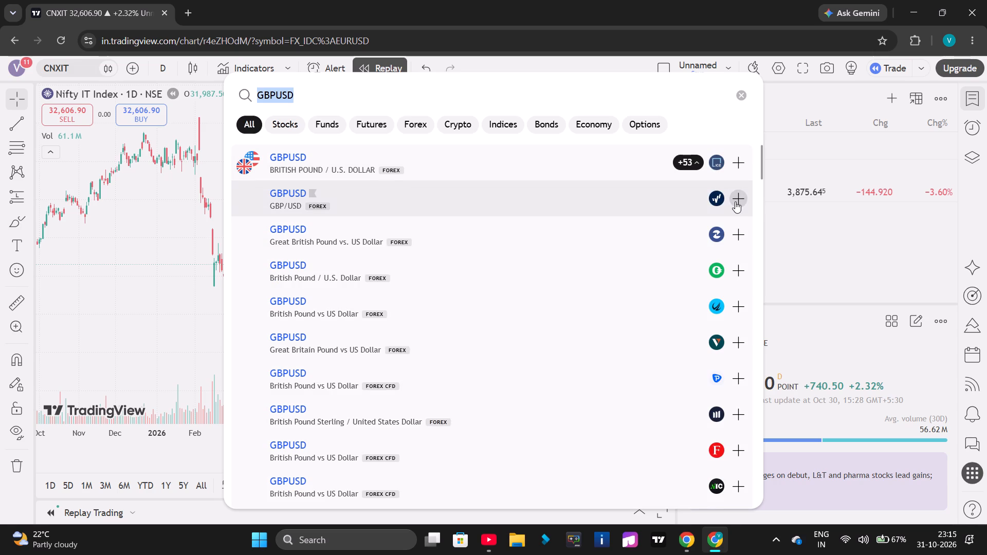
Check the reference watchlist again and add the OANDA version of GBPAUD to the watchlist being rebuilt.
{"action": "key", "text": "alt+Tab"}
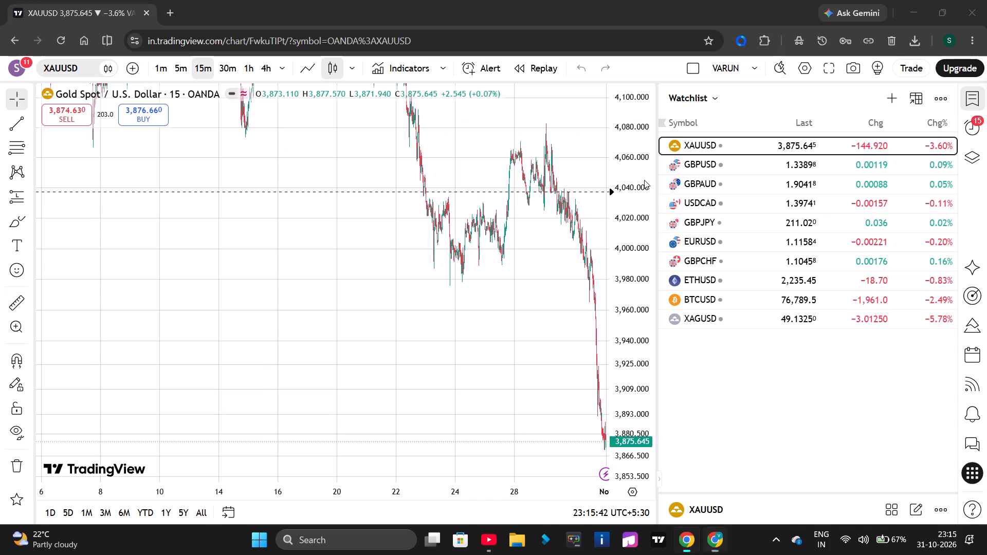
{"action": "key", "text": "alt+Tab"}
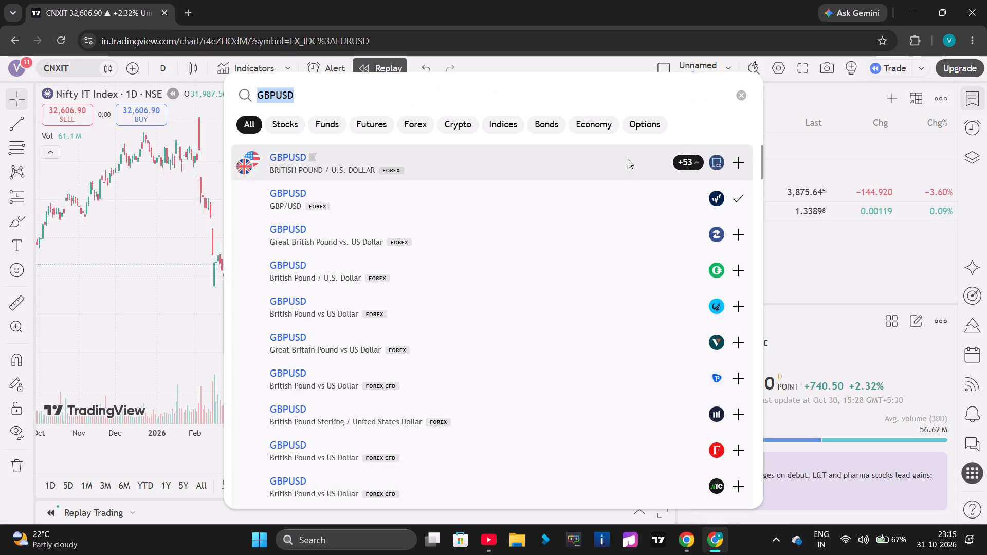
{"action": "left_click", "coordinate": [507, 102]}
{"action": "key", "text": "BackSpace"}
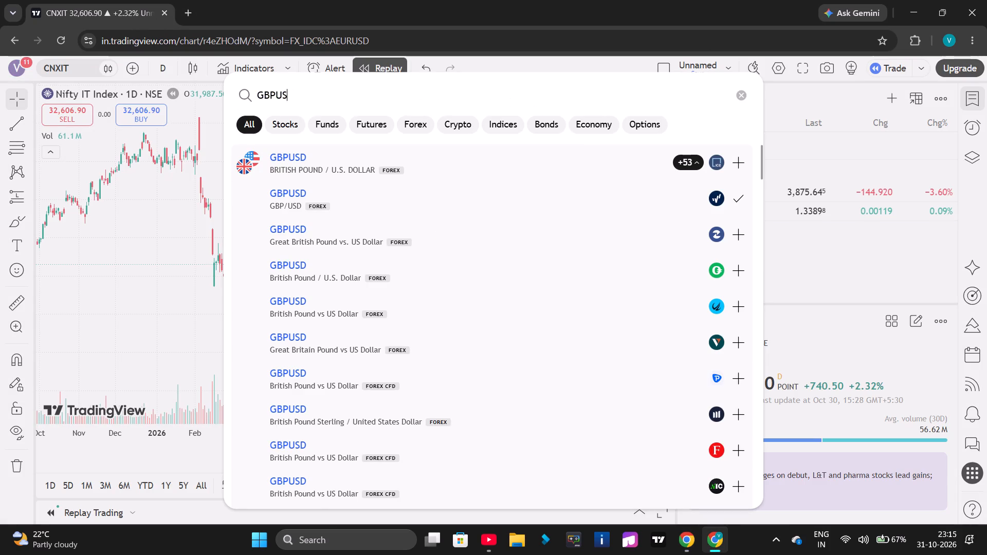
{"action": "key", "text": "BackSpace"}
{"action": "key", "text": "BackSpace"}
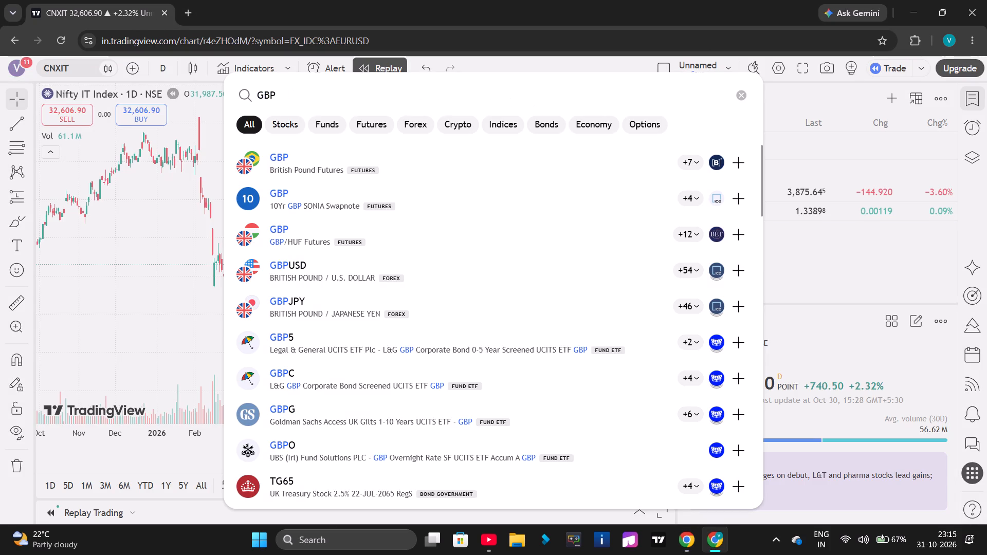
{"action": "type", "text": "AUD"}
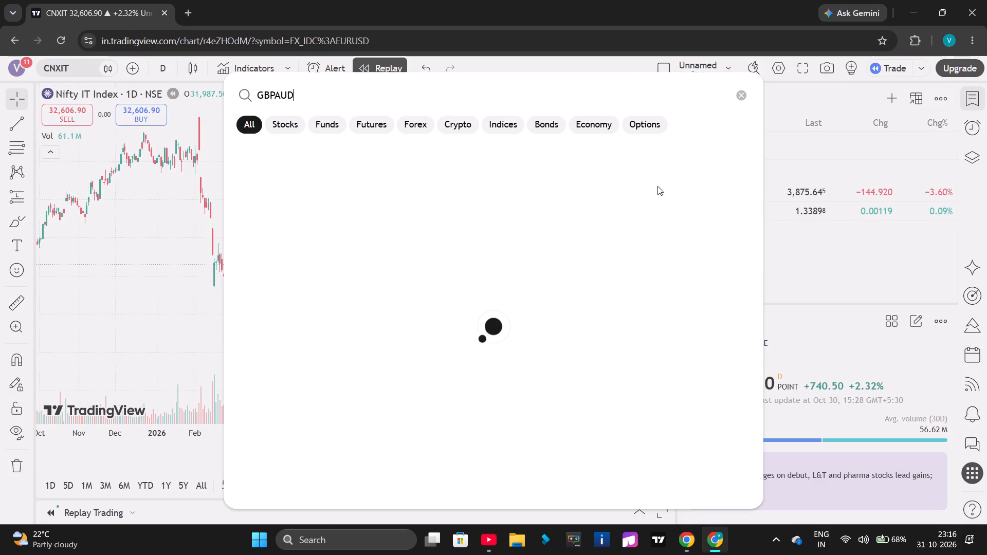
{"action": "left_click", "coordinate": [687, 175]}
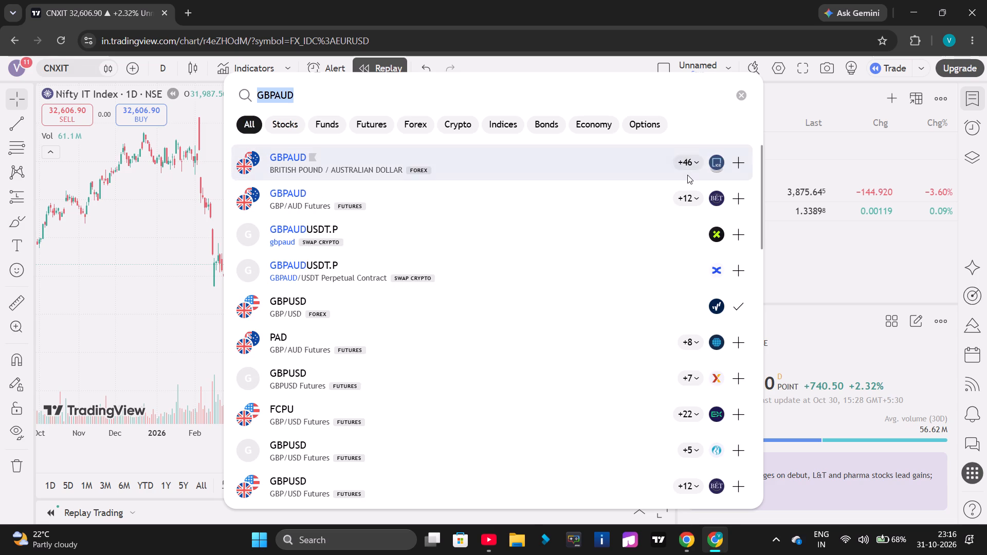
{"action": "left_click", "coordinate": [740, 166]}
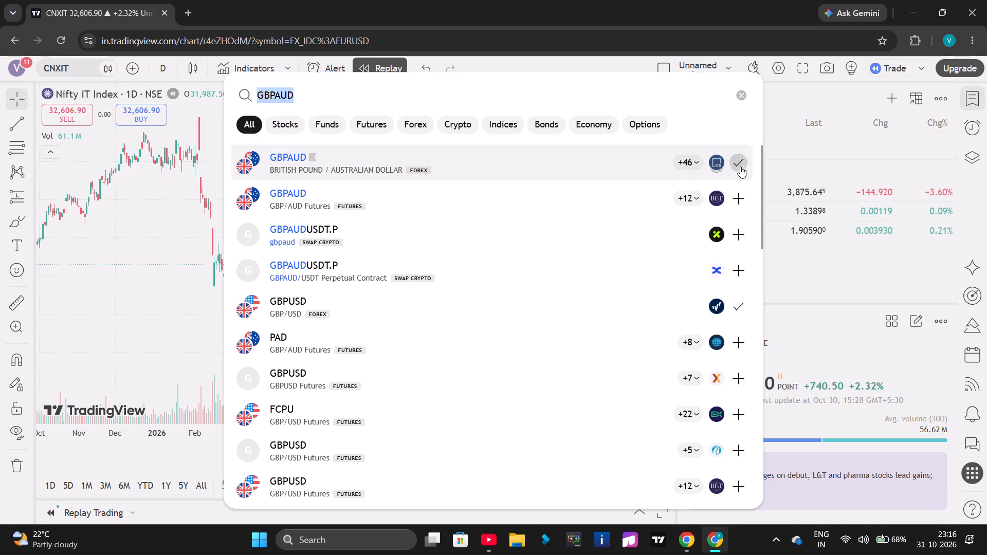
{"action": "left_click", "coordinate": [682, 169]}
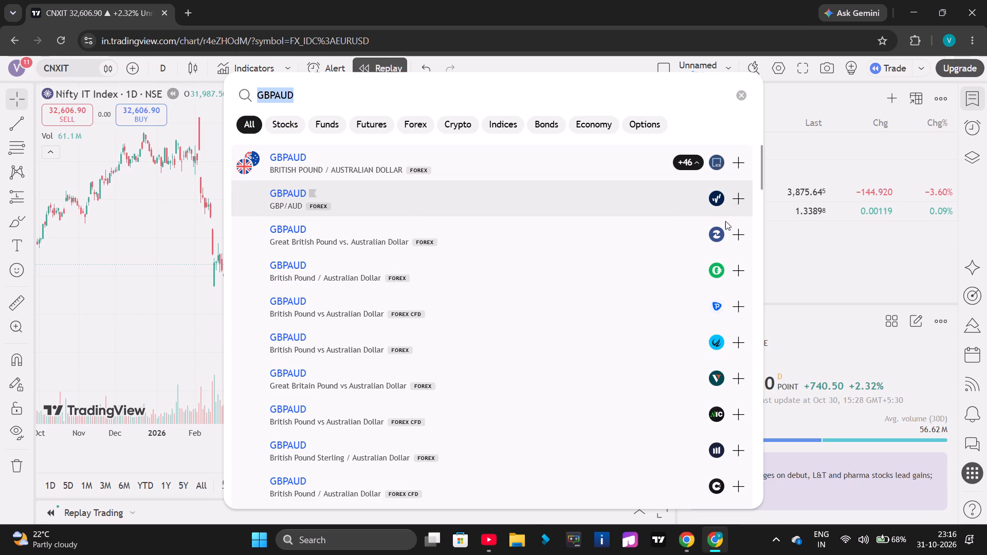
{"action": "left_click", "coordinate": [734, 198]}
Check the reference watchlist for the following pair and add the OANDA version of USDCAD to the watchlist being rebuilt.
{"action": "key", "text": "alt+Tab"}
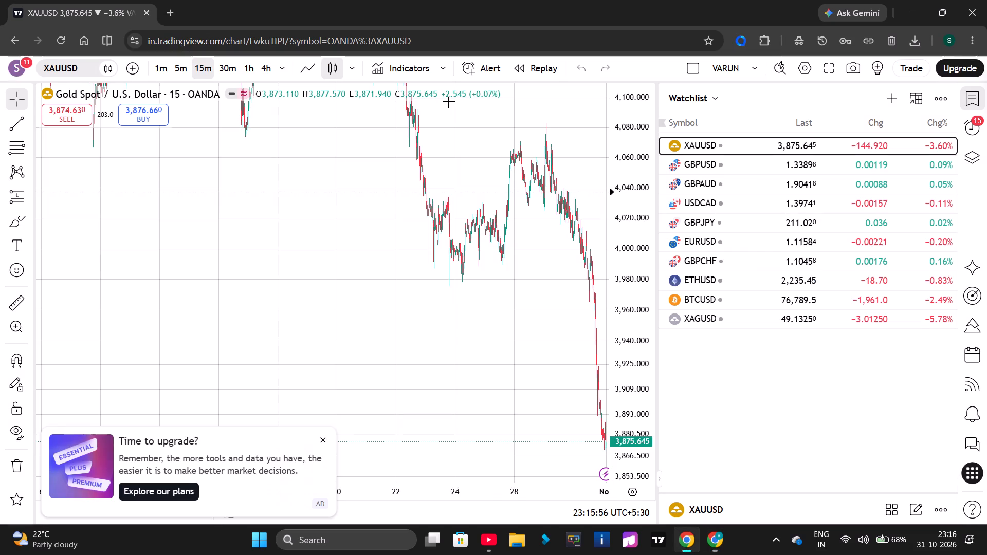
{"action": "key", "text": "alt+Tab"}
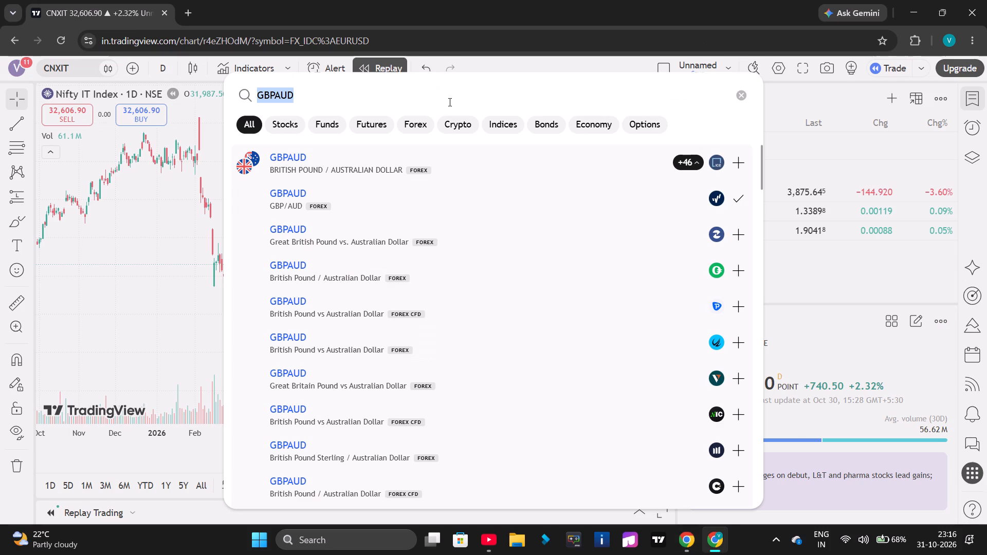
{"action": "left_click", "coordinate": [449, 102]}
{"action": "type", "text": "USDCASD"}
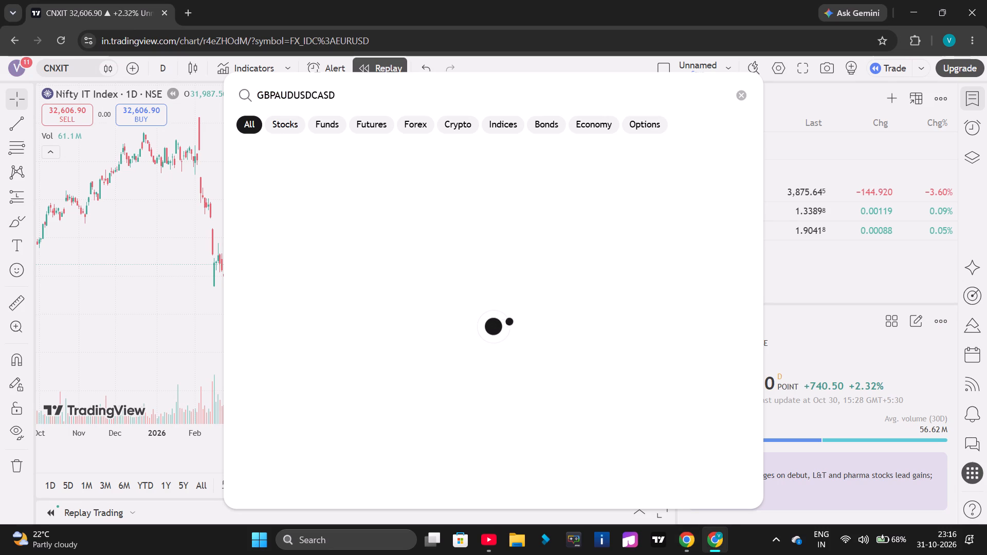
{"action": "key", "text": "BackSpace"}
{"action": "key", "text": "BackSpace"}
{"action": "key", "text": "BackSpace"}
{"action": "key", "text": "BackSpace"}
{"action": "key", "text": "BackSpace"}
{"action": "key", "text": "BackSpace"}
{"action": "key", "text": "BackSpace"}
{"action": "key", "text": "BackSpace"}
{"action": "key", "text": "BackSpace"}
{"action": "key", "text": "BackSpace"}
{"action": "key", "text": "BackSpace"}
{"action": "key", "text": "BackSpace"}
{"action": "key", "text": "BackSpace"}
{"action": "key", "text": "BackSpace"}
{"action": "key", "text": "BackSpace"}
{"action": "key", "text": "BackSpace"}
{"action": "key", "text": "BackSpace"}
{"action": "key", "text": "BackSpace"}
{"action": "key", "text": "BackSpace"}
{"action": "key", "text": "BackSpace"}
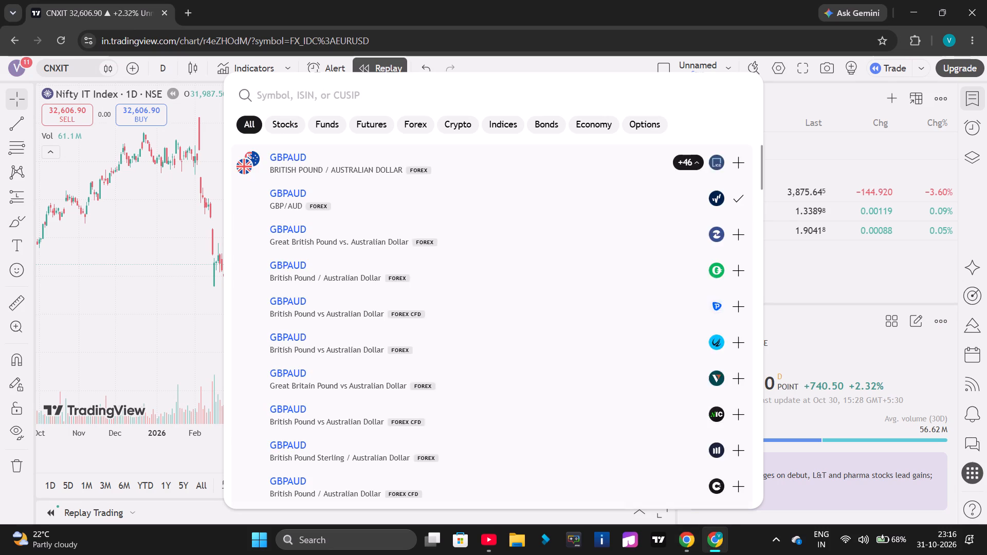
{"action": "type", "text": "USDCAD"}
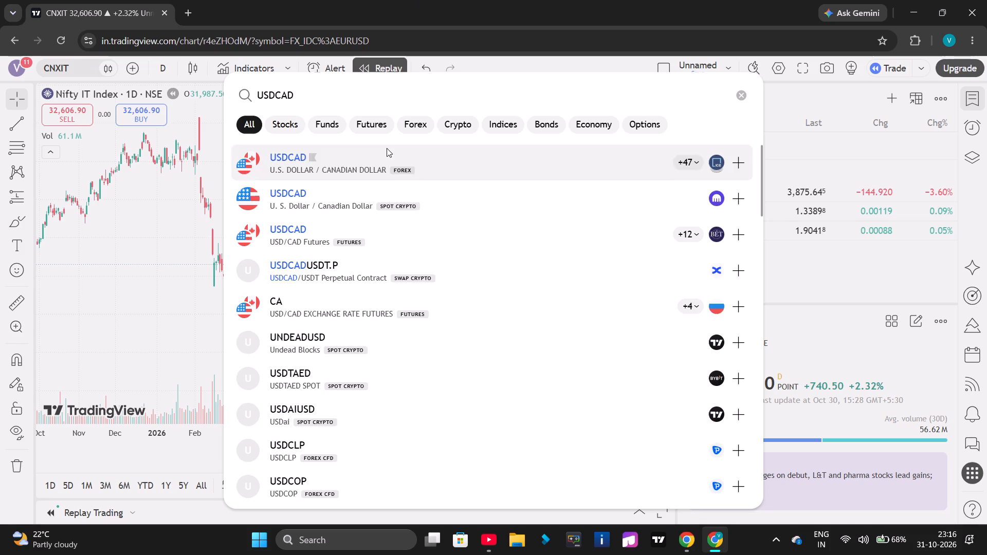
{"action": "left_click", "coordinate": [688, 163]}
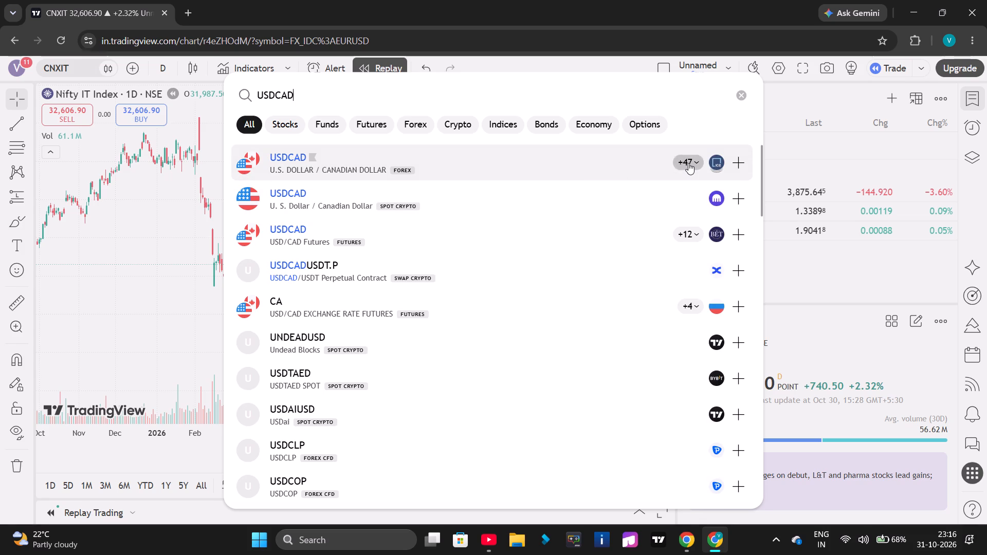
{"action": "left_click", "coordinate": [734, 203]}
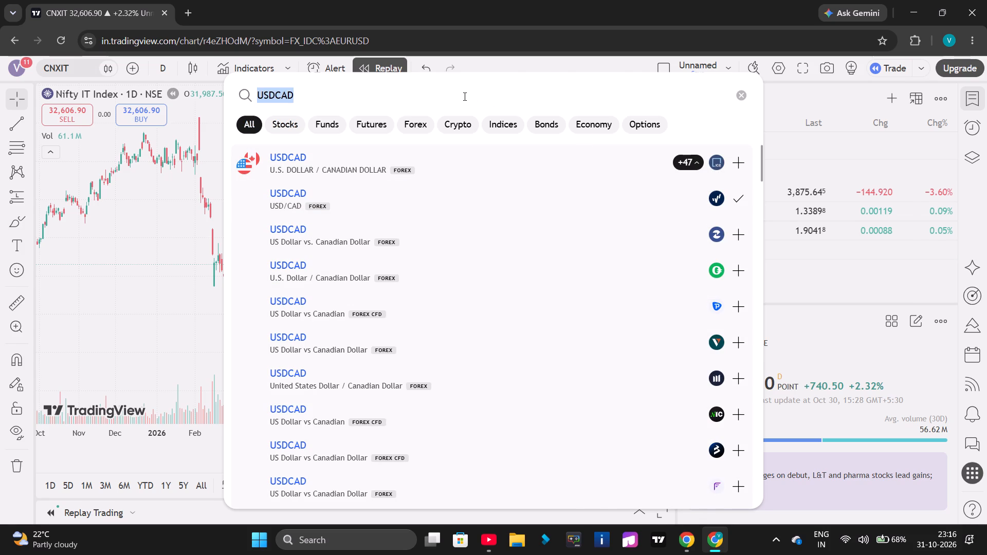
Check the reference watchlist once more and add the OANDA version of GBPJPY to the watchlist being rebuilt.
{"action": "key", "text": "alt+Tab"}
{"action": "key", "text": "alt+Tab"}
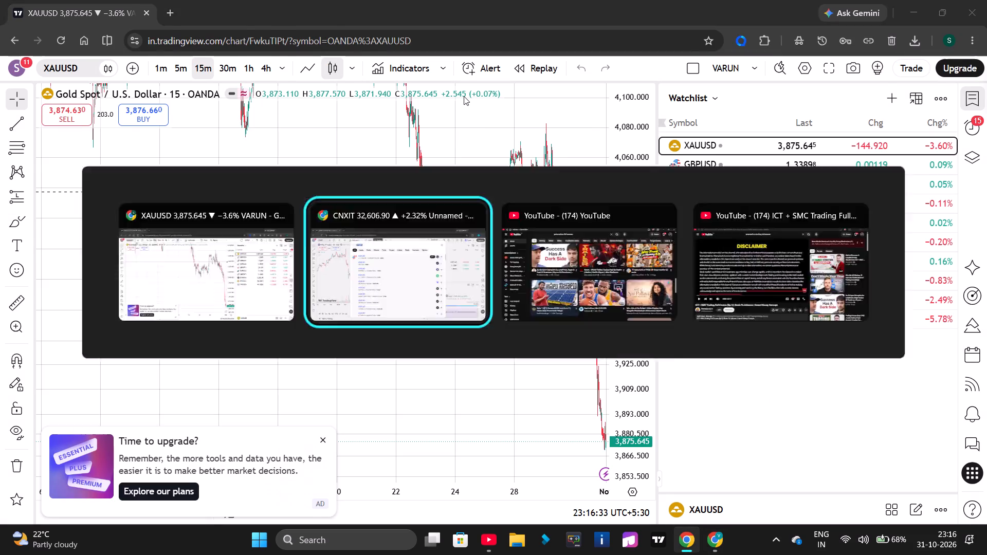
{"action": "type", "text": "GB"}
{"action": "key", "text": "p"}
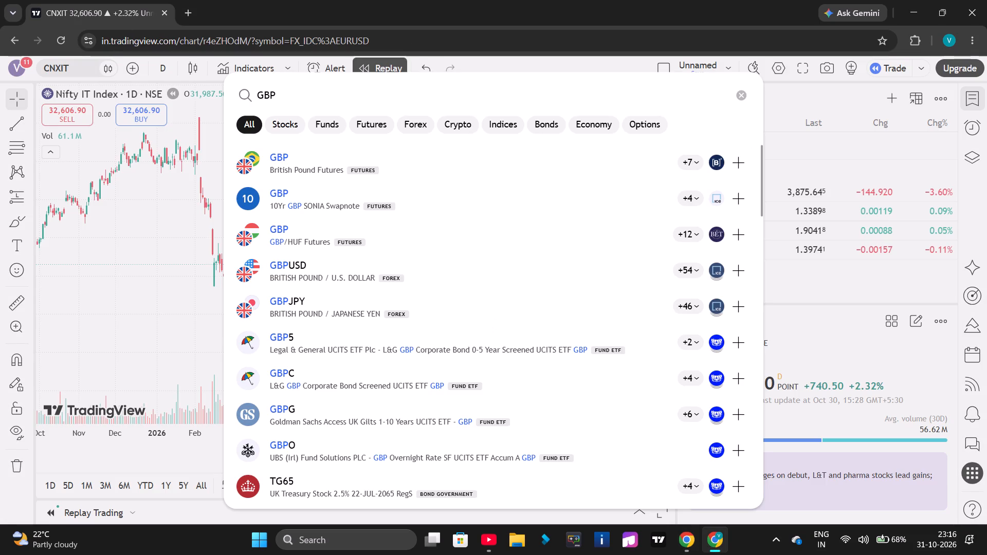
{"action": "type", "text": "JP"}
{"action": "key", "text": "y"}
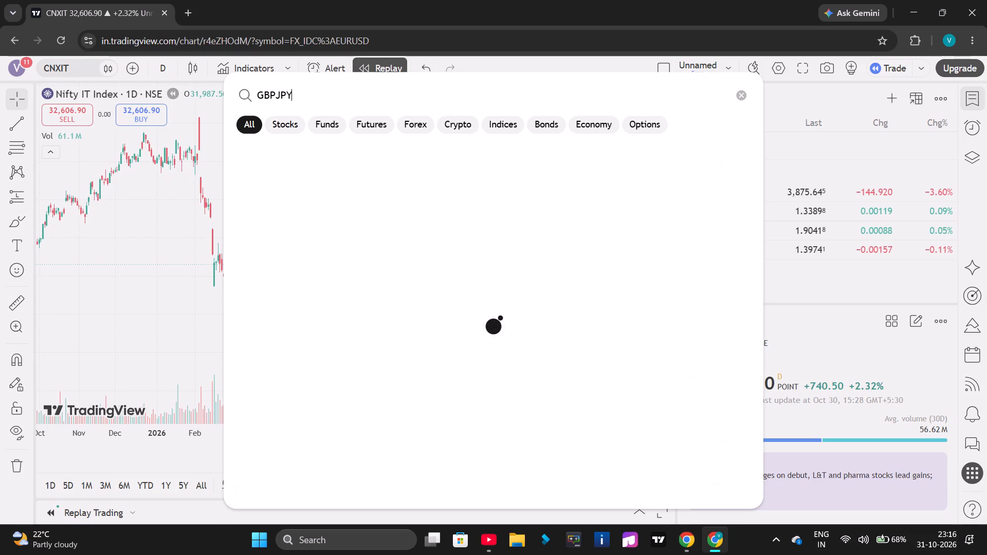
{"action": "left_click", "coordinate": [700, 164]}
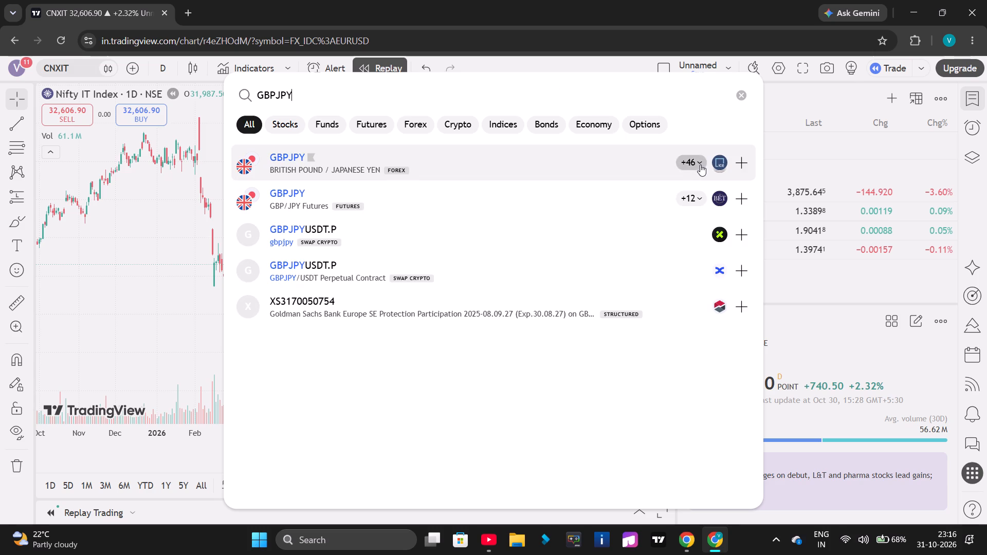
{"action": "left_click", "coordinate": [737, 209]}
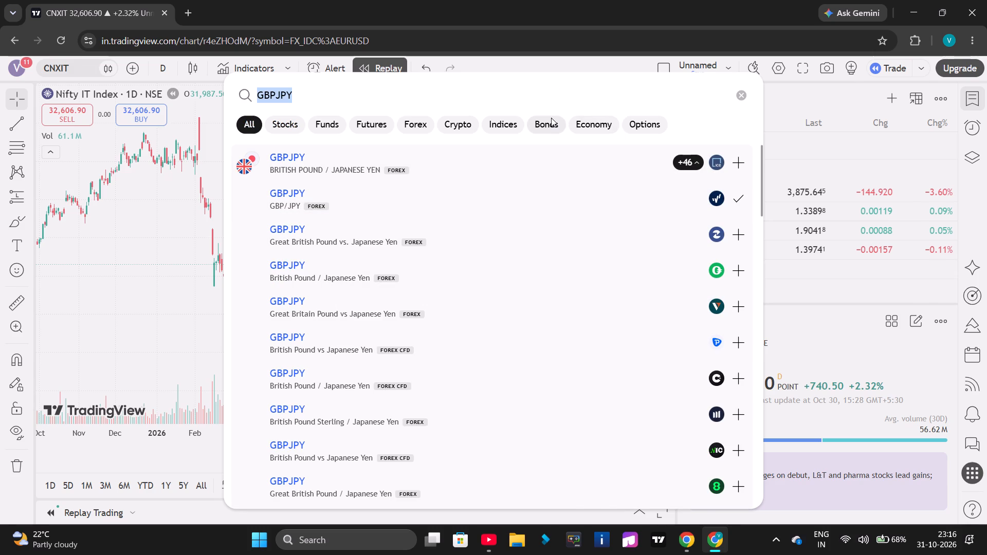
Check the reference watchlist for the next pair and add the OANDA version of EURUSD to the watchlist being rebuilt.
{"action": "key", "text": "alt+Tab"}
{"action": "key", "text": "alt+Tab"}
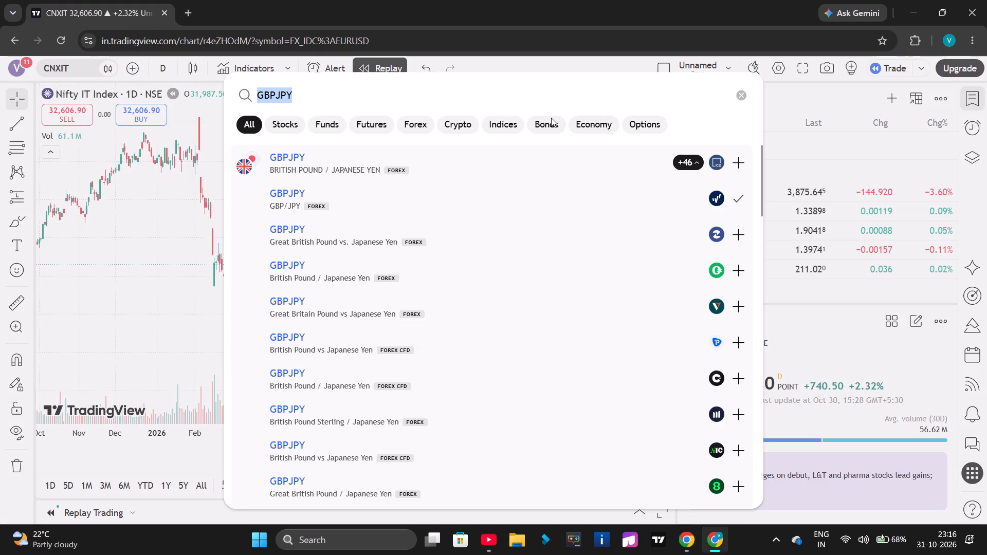
{"action": "type", "text": "EURUSD"}
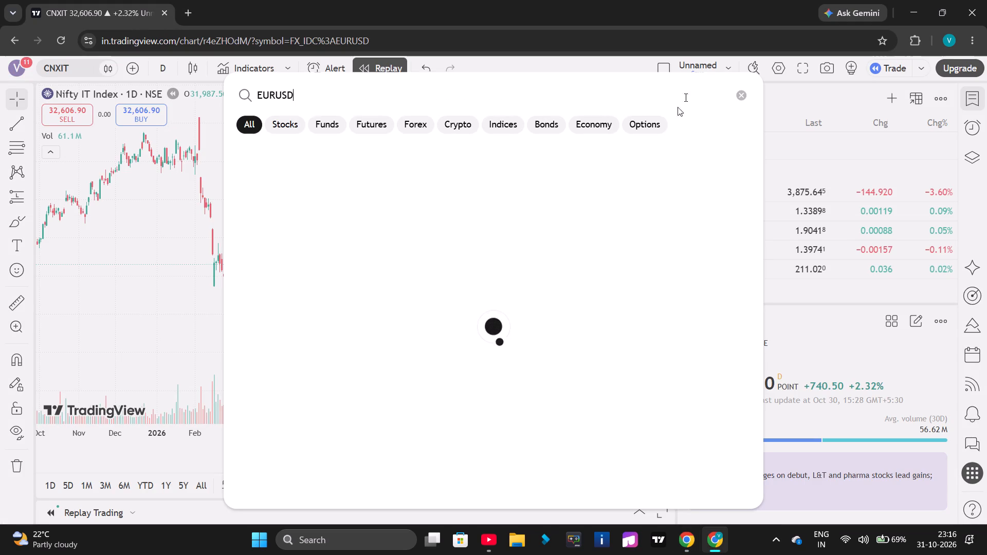
{"action": "left_click", "coordinate": [685, 163]}
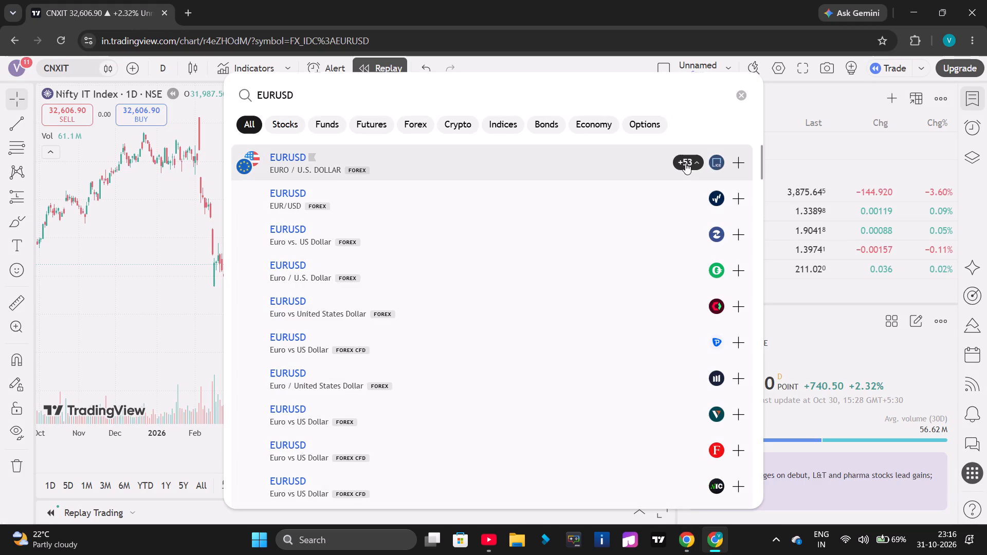
{"action": "left_click", "coordinate": [733, 207]}
Check the reference watchlist for the following pair and add the OANDA version of GBPCHF to the watchlist being rebuilt.
{"action": "key", "text": "alt+Tab"}
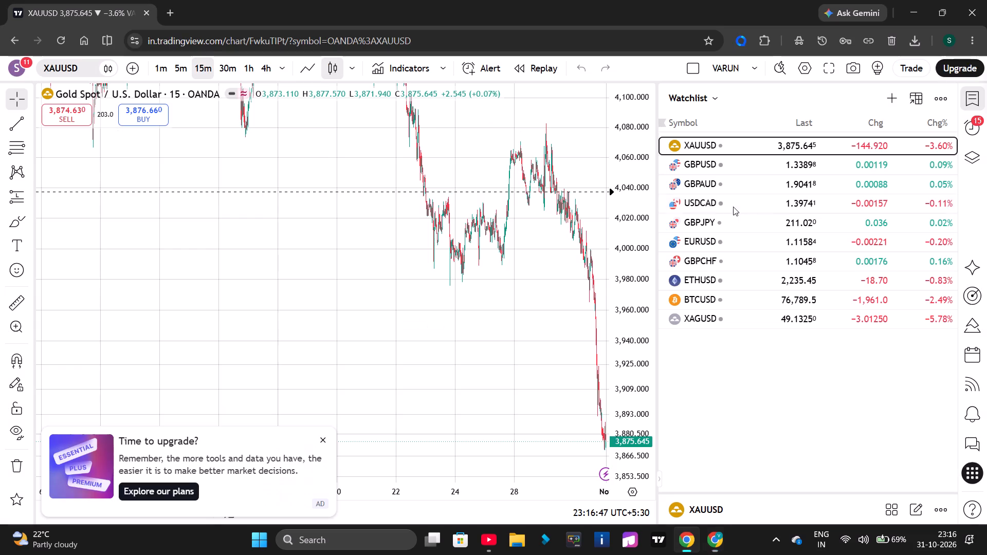
{"action": "key", "text": "alt+Tab"}
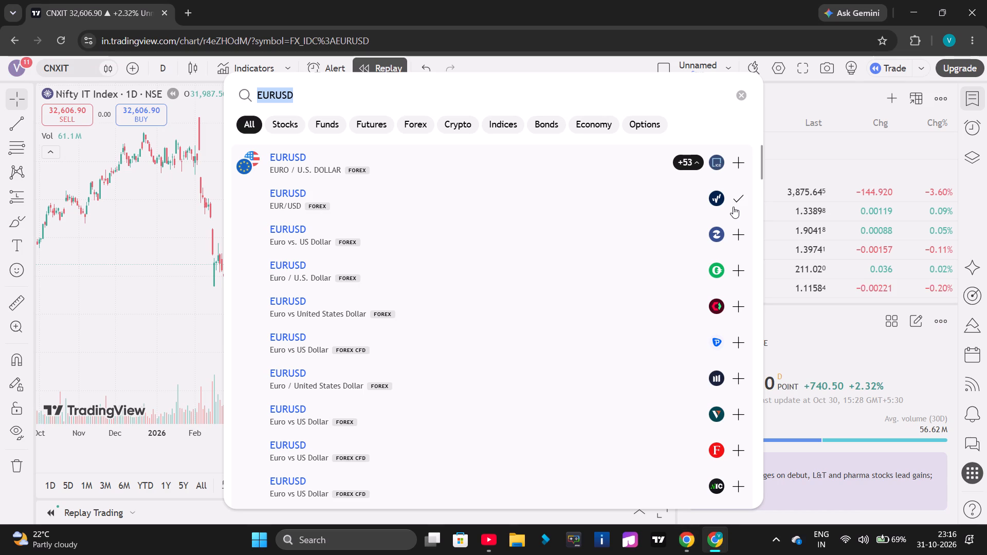
{"action": "type", "text": "GB"}
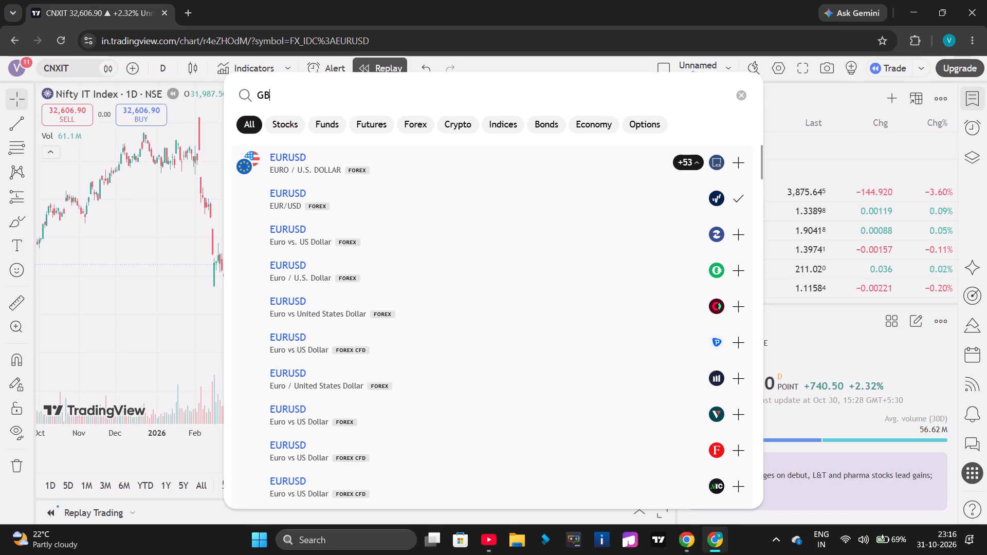
{"action": "key", "text": "p"}
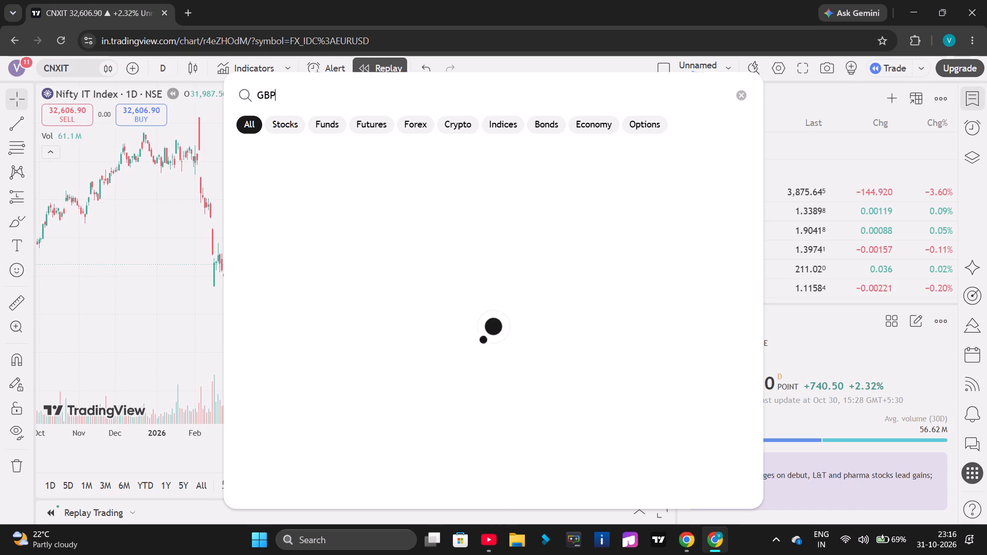
{"action": "key", "text": "alt+Tab"}
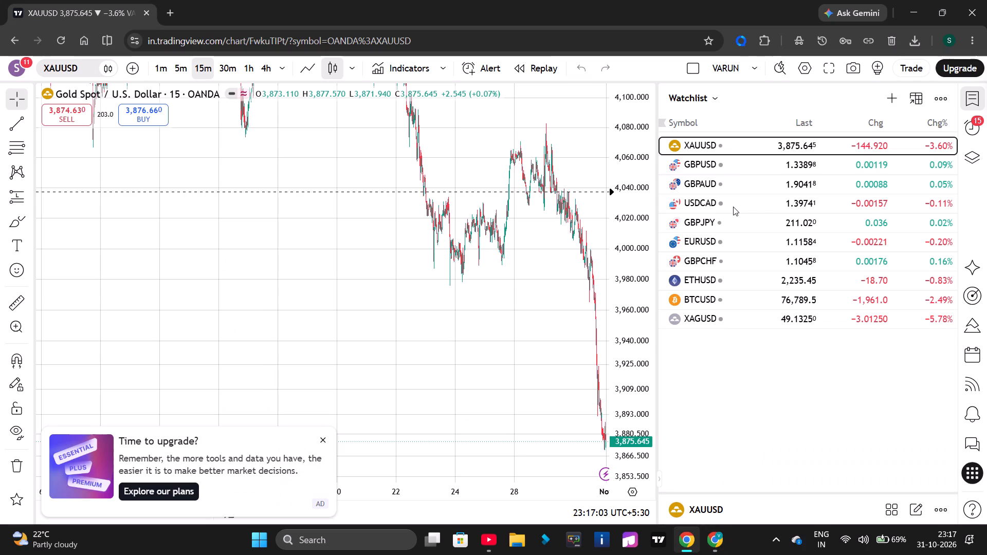
{"action": "key", "text": "alt+Tab"}
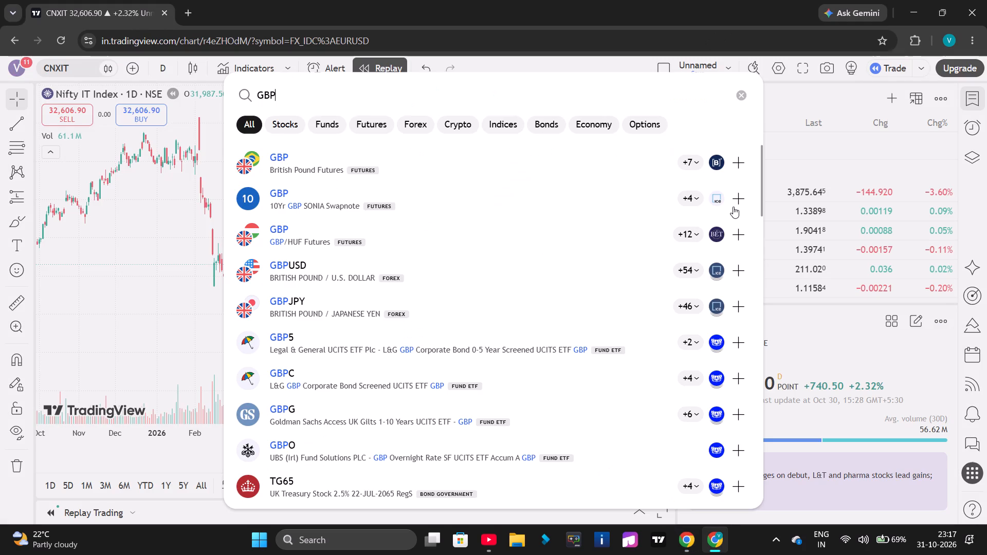
{"action": "type", "text": "chf"}
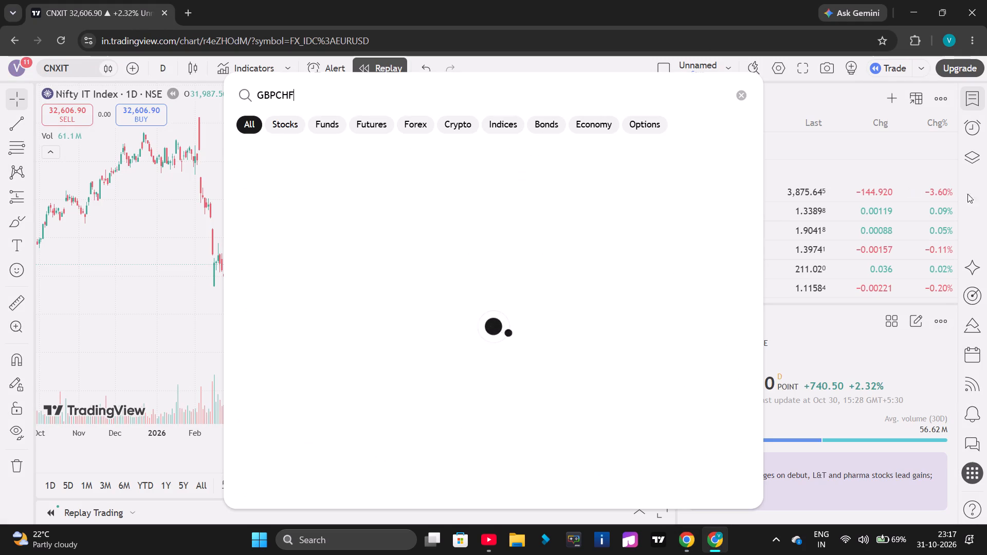
{"action": "left_click", "coordinate": [695, 161]}
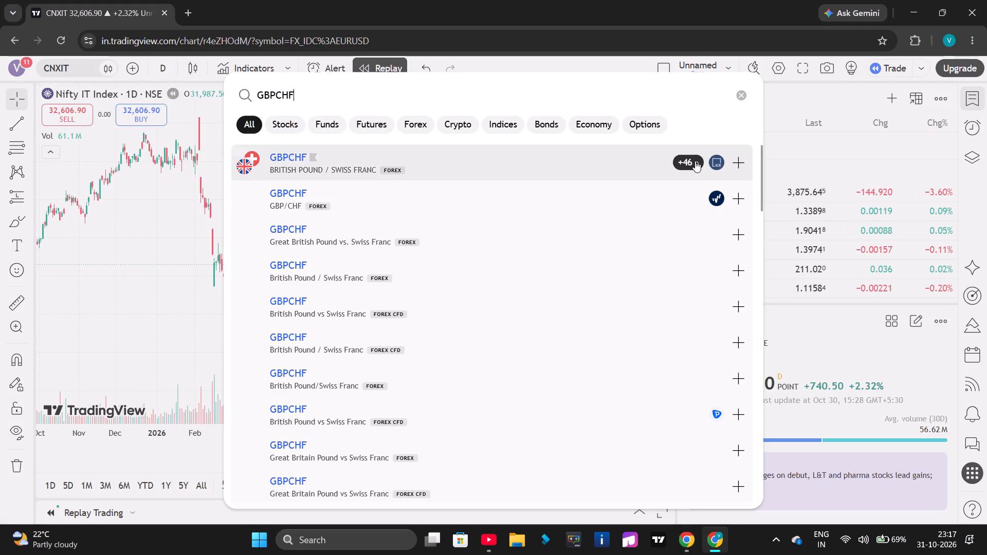
{"action": "left_click", "coordinate": [737, 205]}
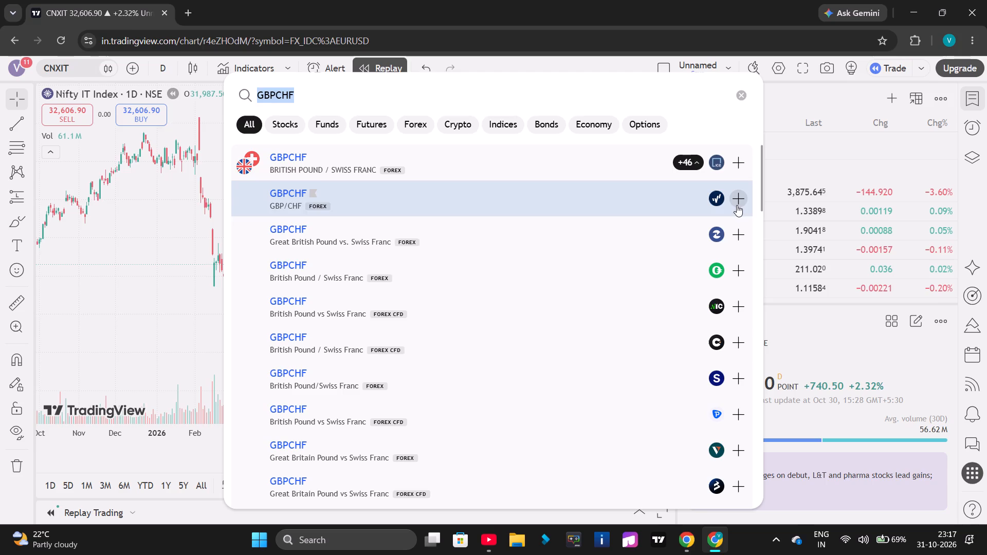
Check the reference watchlist again and add the OANDA version of ETHUSD to the watchlist being rebuilt.
{"action": "key", "text": "alt+Tab"}
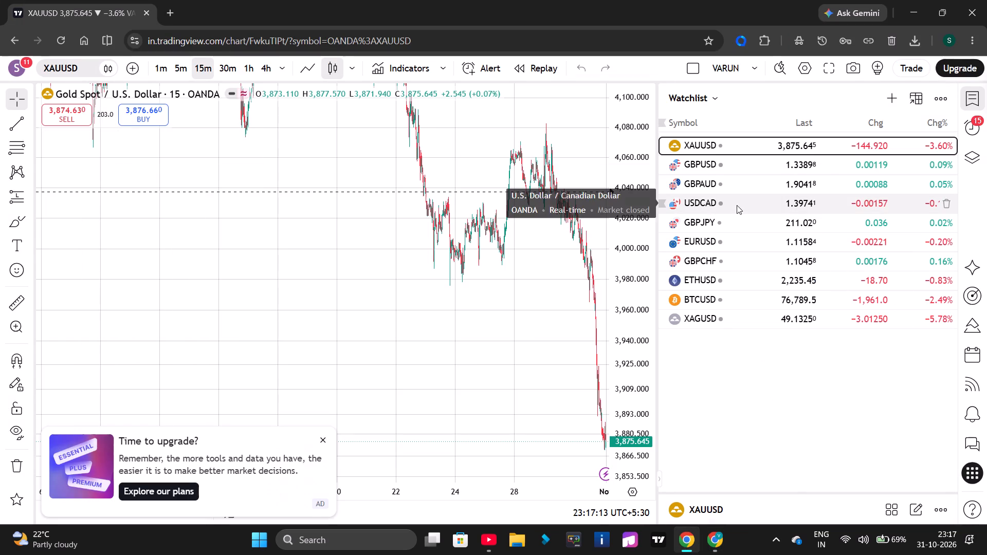
{"action": "key", "text": "alt+Tab"}
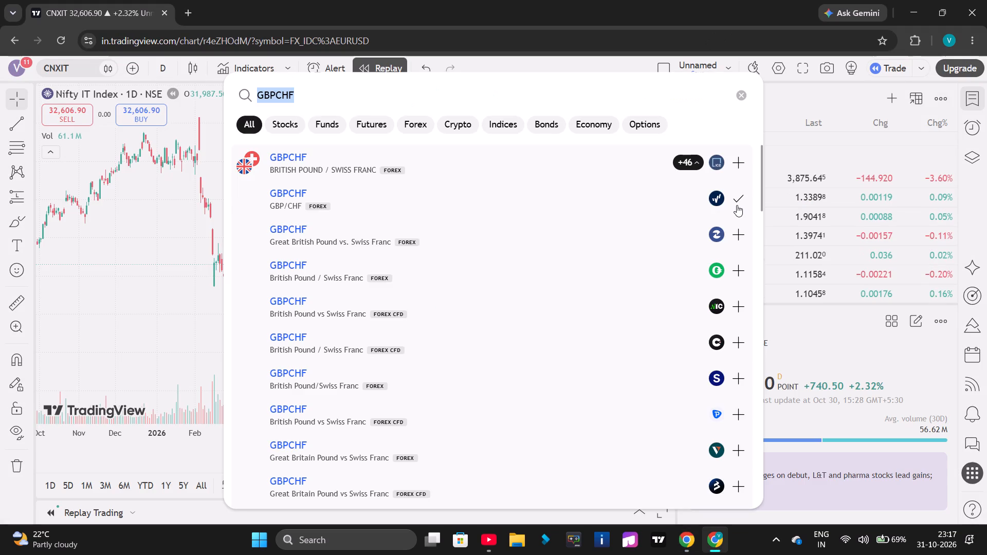
{"action": "type", "text": "eth"}
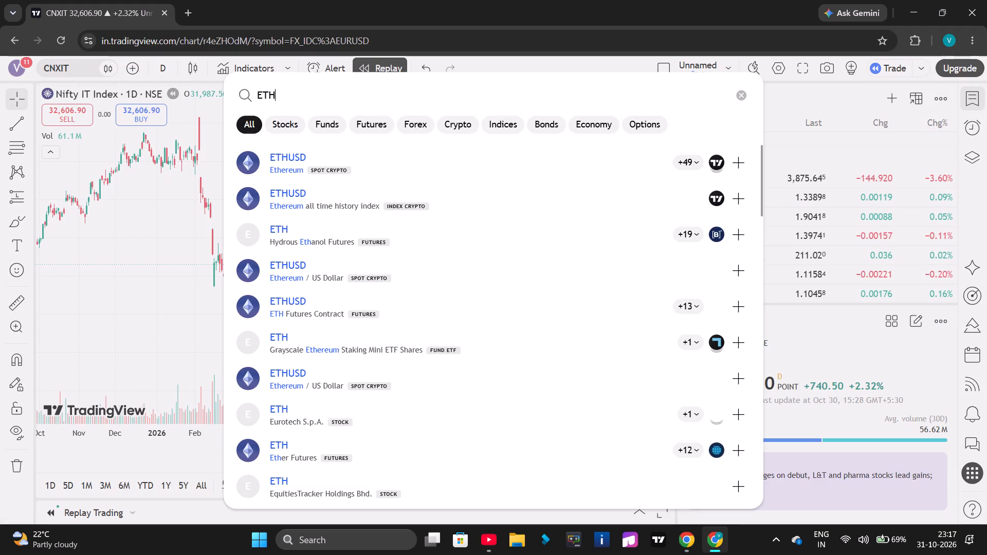
{"action": "key", "text": "alt+Tab"}
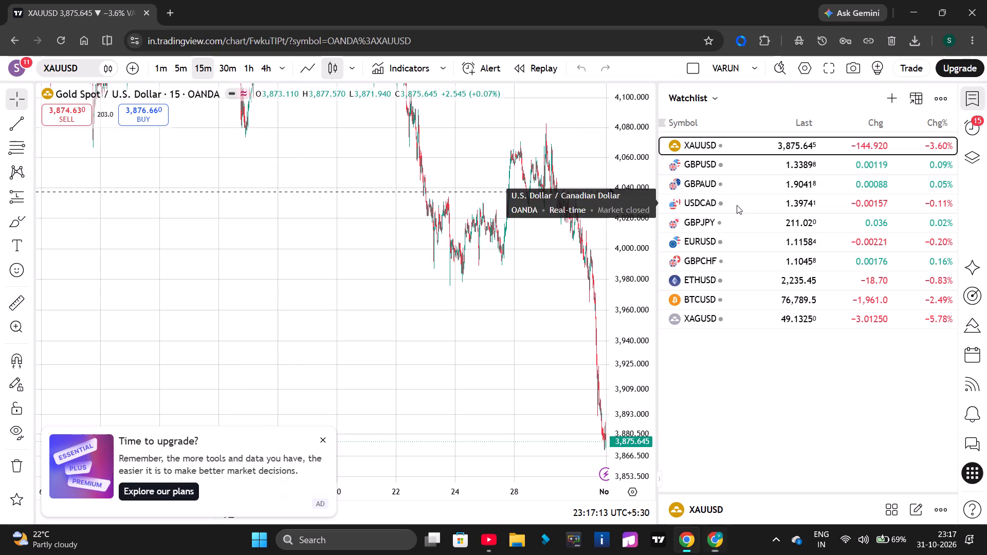
{"action": "key", "text": "alt+Tab"}
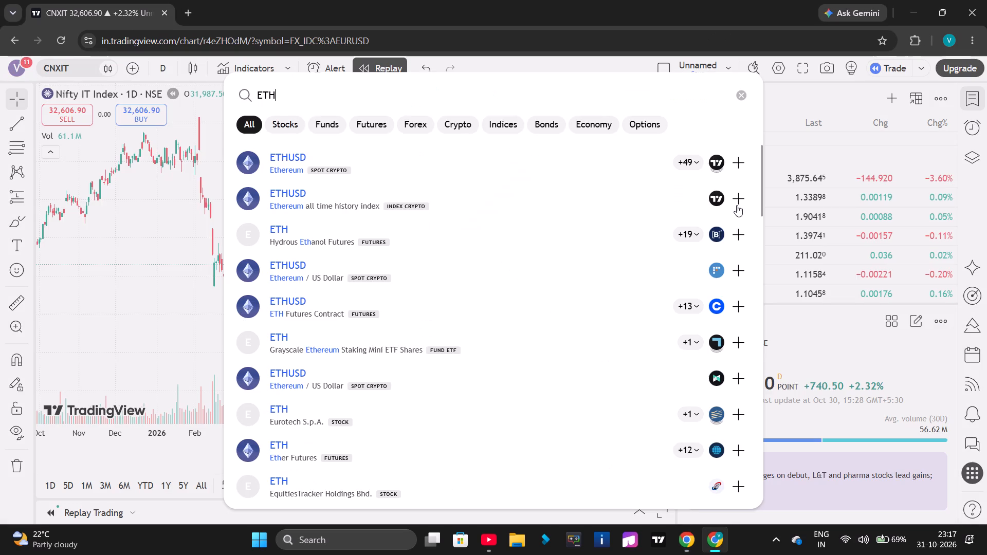
{"action": "left_click", "coordinate": [692, 165]}
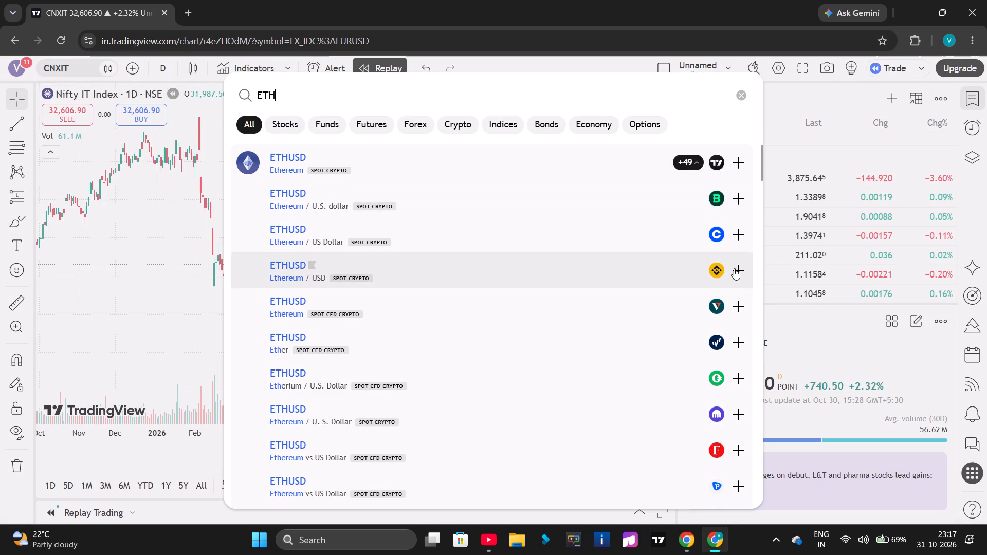
{"action": "left_click", "coordinate": [731, 344]}
Check the reference watchlist for the next symbol and add the OANDA version of BTCUSD to the watchlist being rebuilt.
{"action": "key", "text": "alt+Tab"}
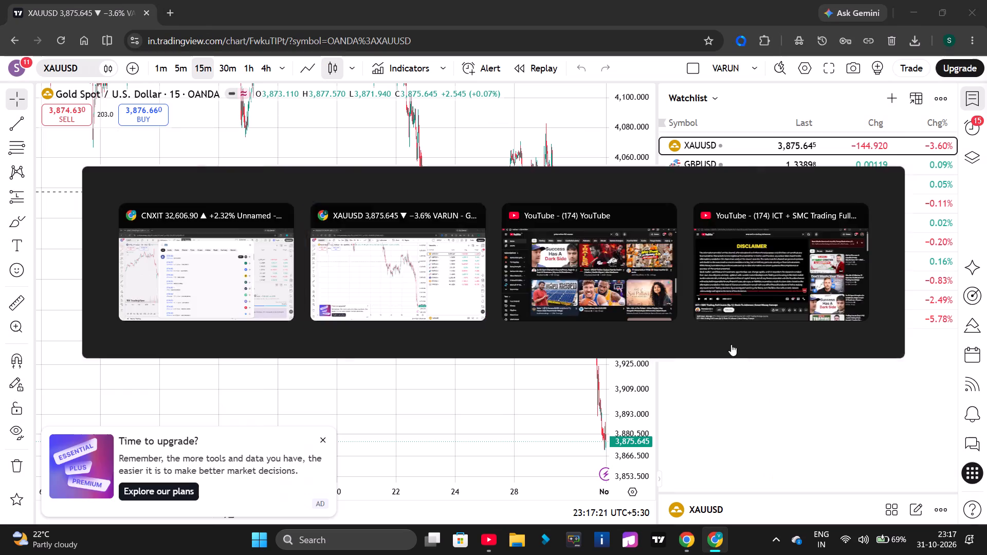
{"action": "key", "text": "alt+Tab"}
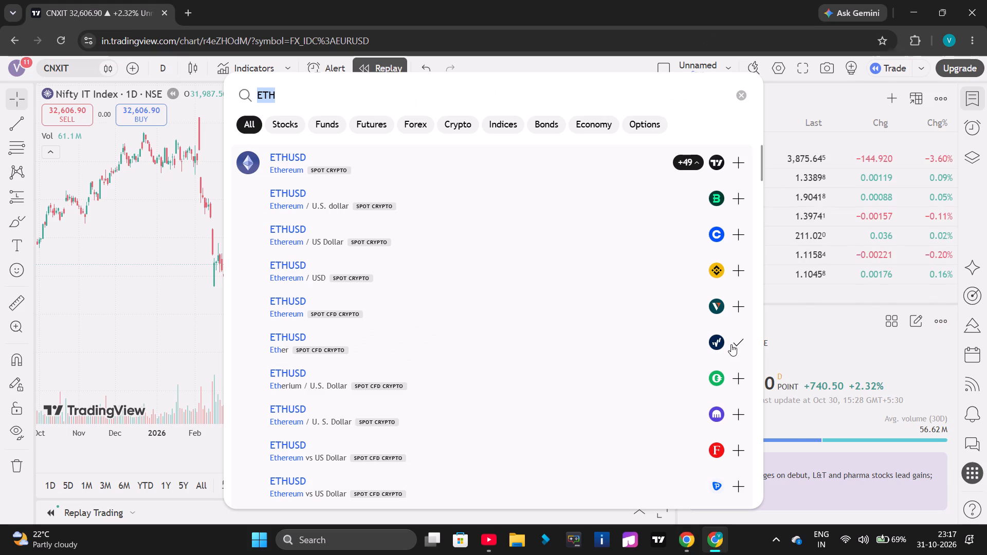
{"action": "type", "text": "btcusd"}
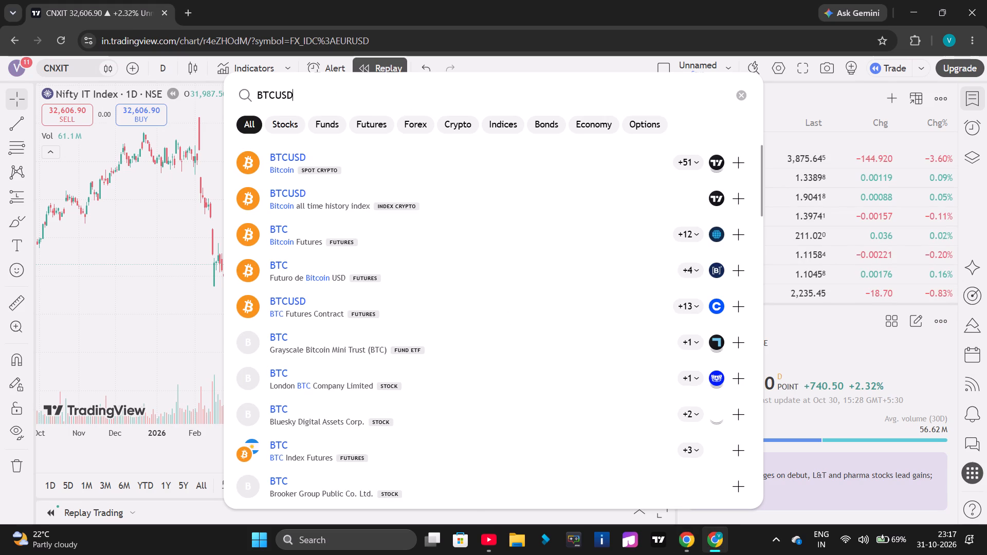
{"action": "left_click", "coordinate": [682, 163]}
{"action": "left_click", "coordinate": [746, 302]}
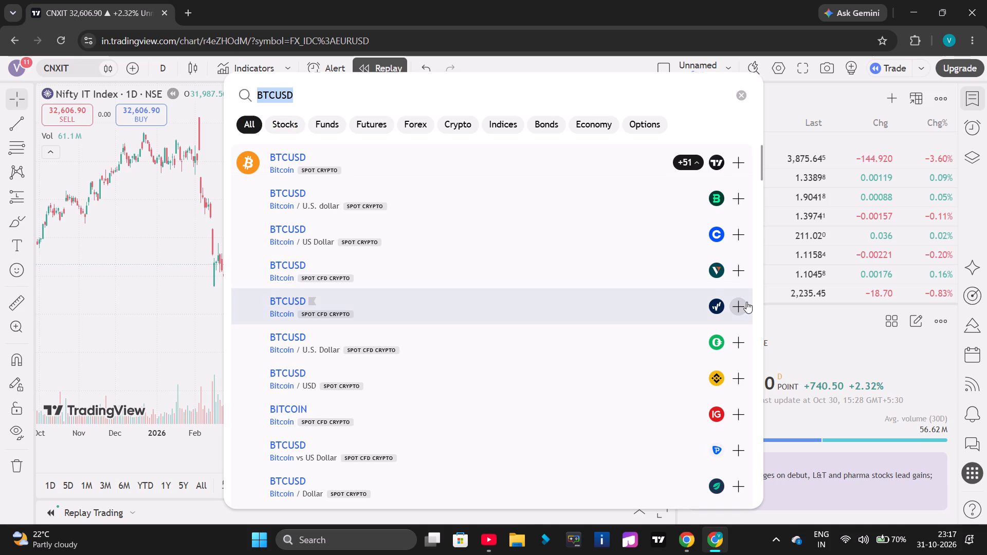
Check the reference watchlist for the last symbol, add the OANDA version of XAGUSD, and close the symbol search.
{"action": "key", "text": "alt+Tab"}
{"action": "key", "text": "alt+Tab"}
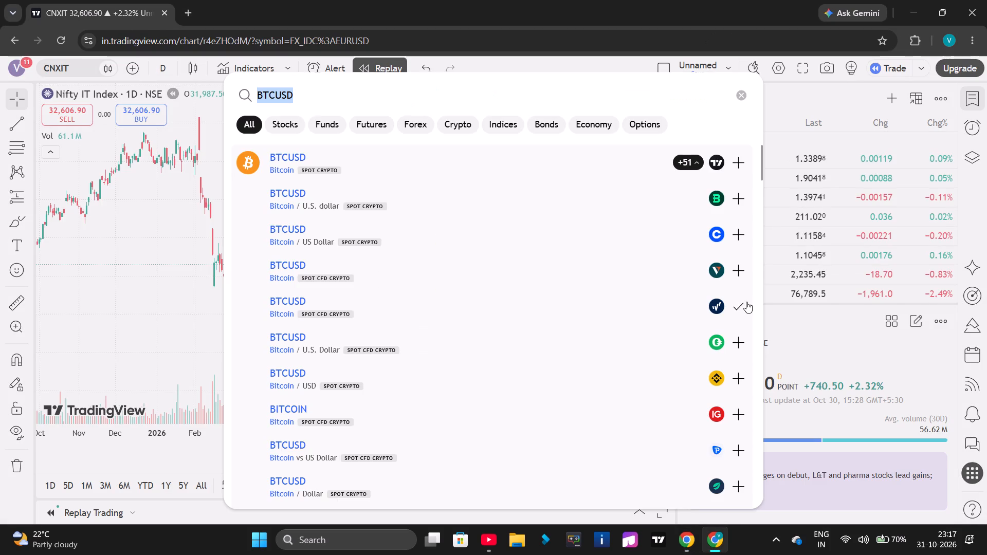
{"action": "type", "text": "xagusd"}
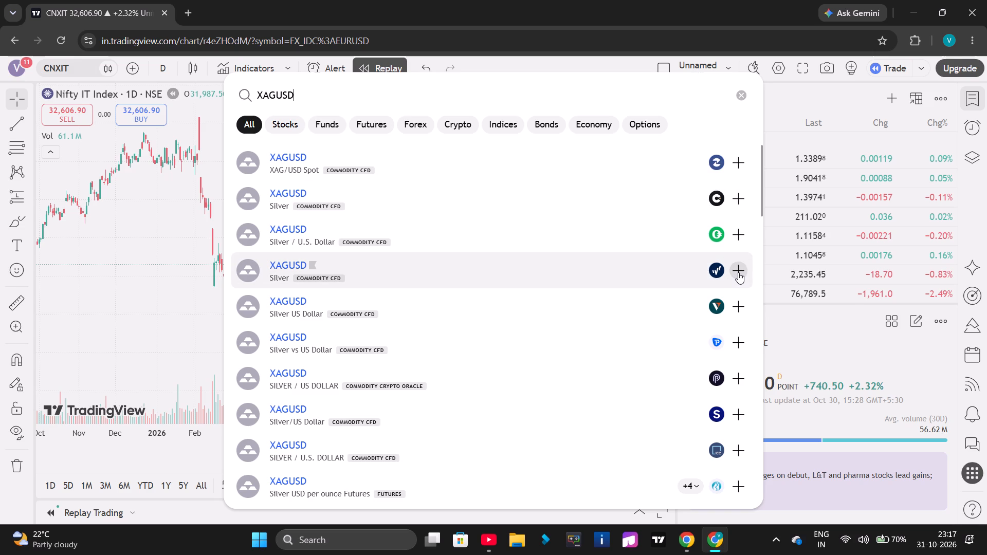
{"action": "left_click", "coordinate": [738, 272]}
{"action": "left_click", "coordinate": [742, 101]}
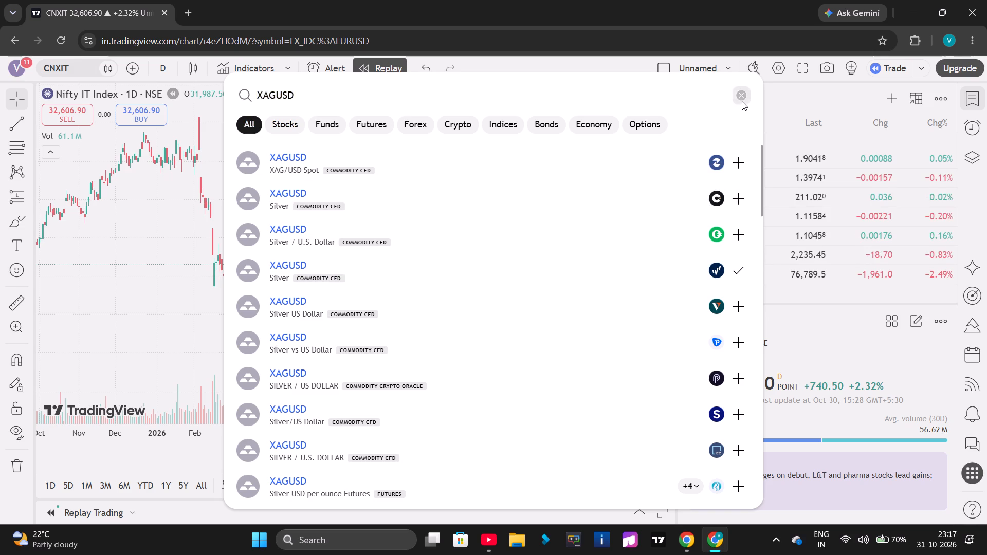
{"action": "left_click", "coordinate": [799, 115]}
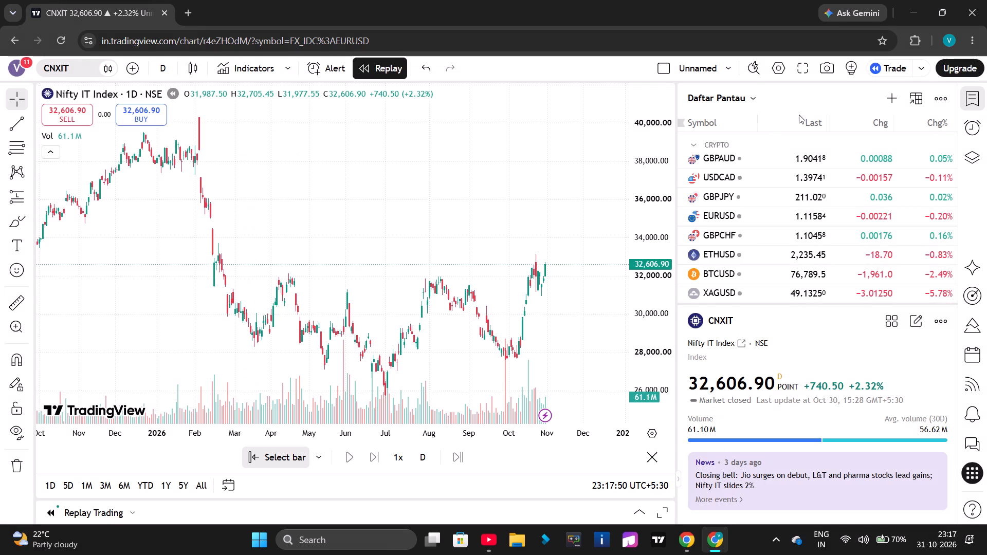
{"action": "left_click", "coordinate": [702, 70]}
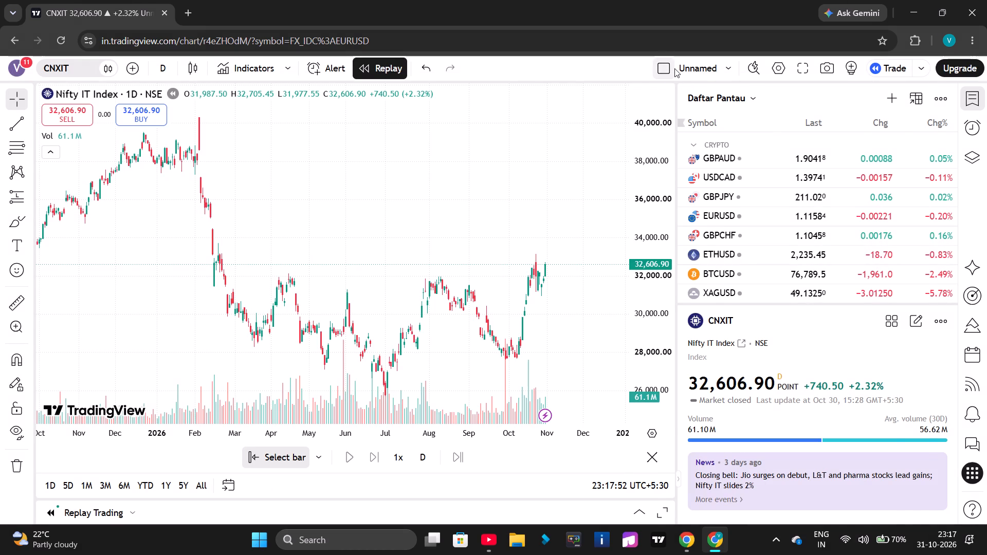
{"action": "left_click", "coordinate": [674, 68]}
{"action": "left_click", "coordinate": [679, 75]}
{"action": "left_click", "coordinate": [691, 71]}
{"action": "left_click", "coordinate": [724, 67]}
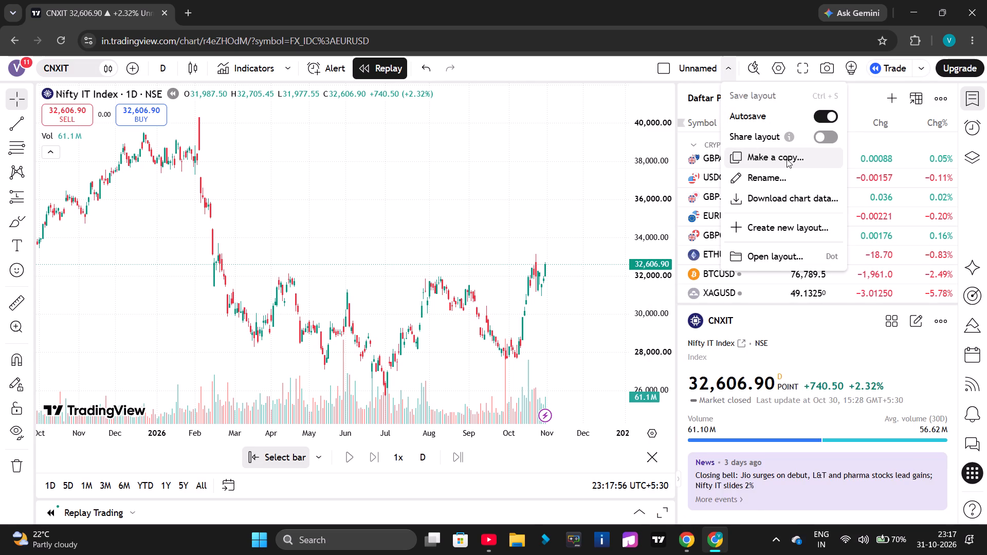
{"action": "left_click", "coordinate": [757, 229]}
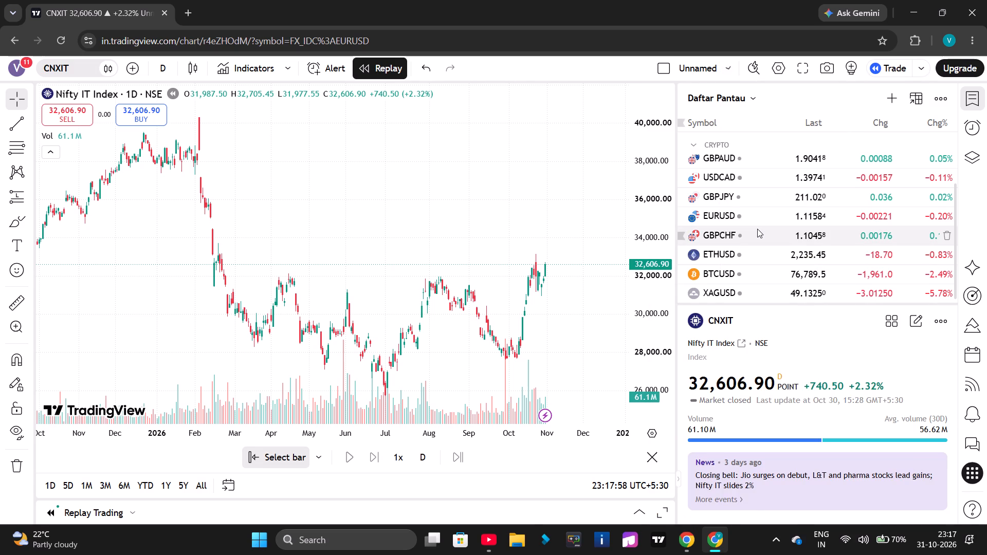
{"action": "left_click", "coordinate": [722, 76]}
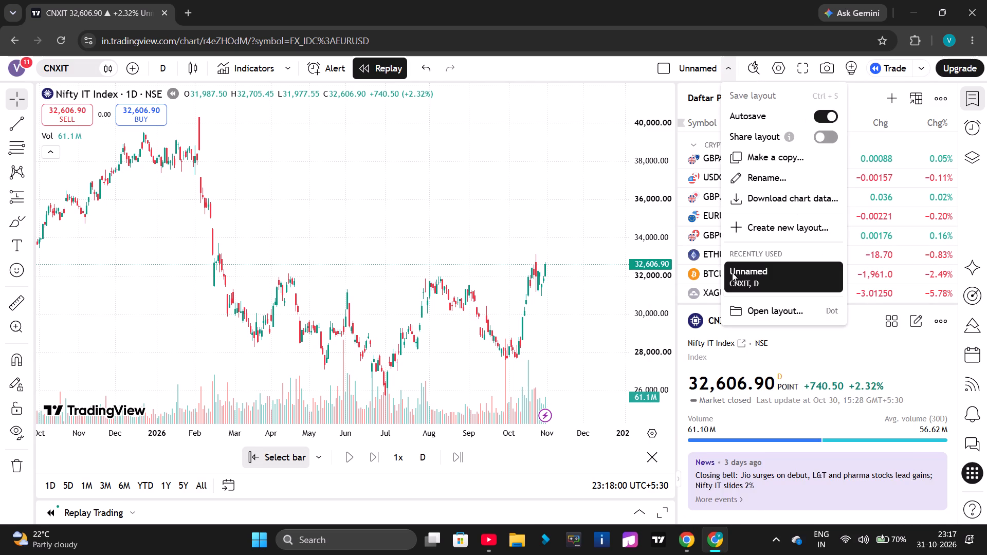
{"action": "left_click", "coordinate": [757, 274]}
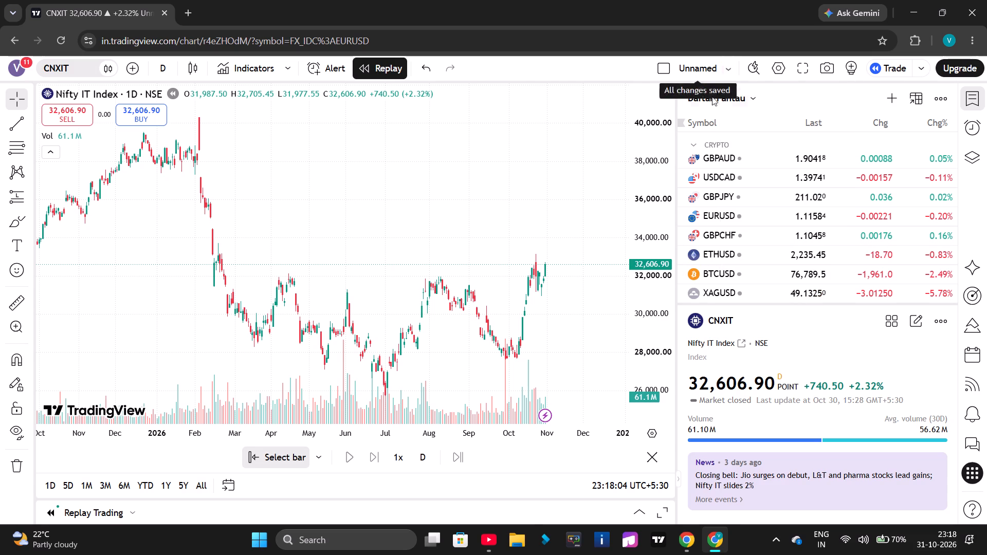
Rename the rebuilt watchlist from Daftar Pantau to "varun".
{"action": "left_click", "coordinate": [730, 99]}
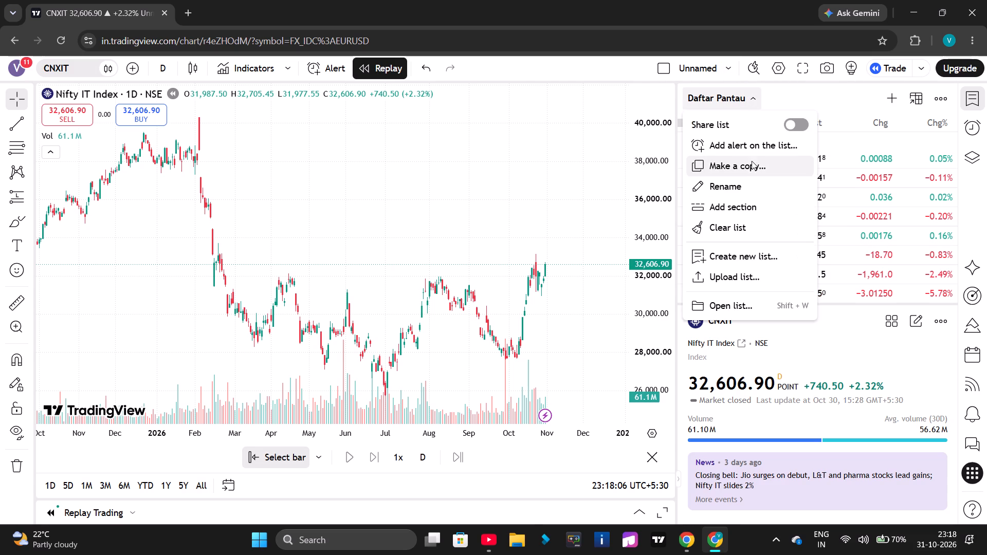
{"action": "left_click", "coordinate": [738, 187]}
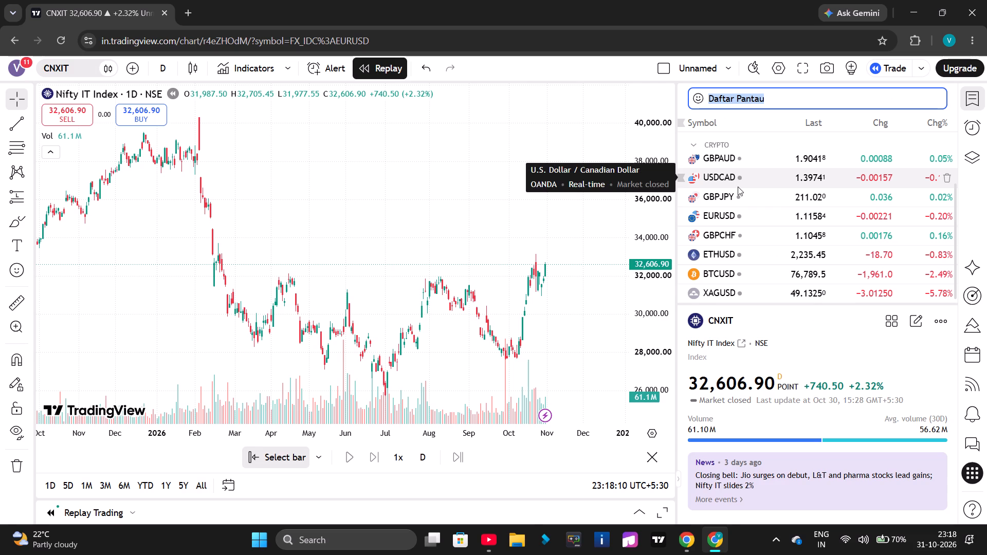
{"action": "type", "text": "va"}
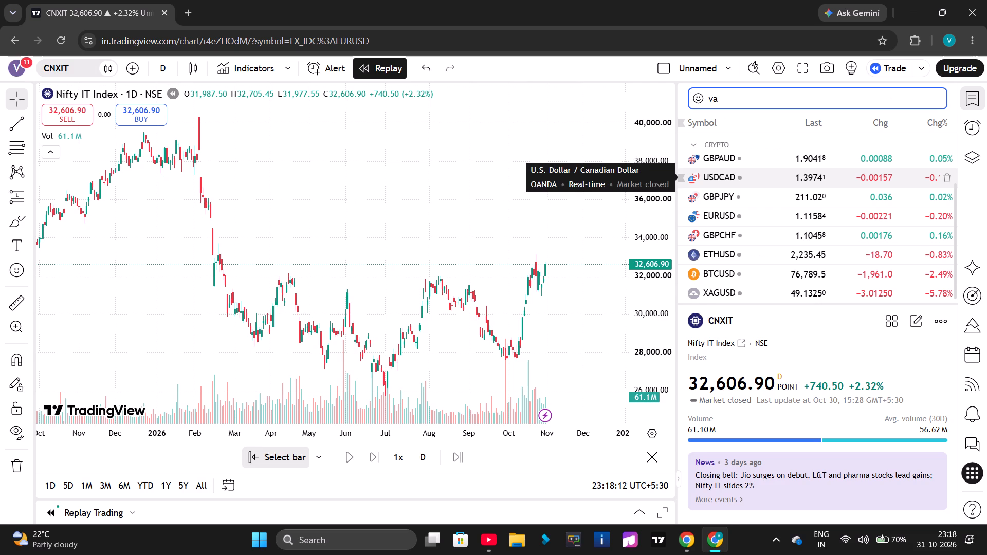
{"action": "type", "text": "ruhn"}
{"action": "key", "text": "BackSpace"}
{"action": "key", "text": "BackSpace"}
{"action": "key", "text": "n"}
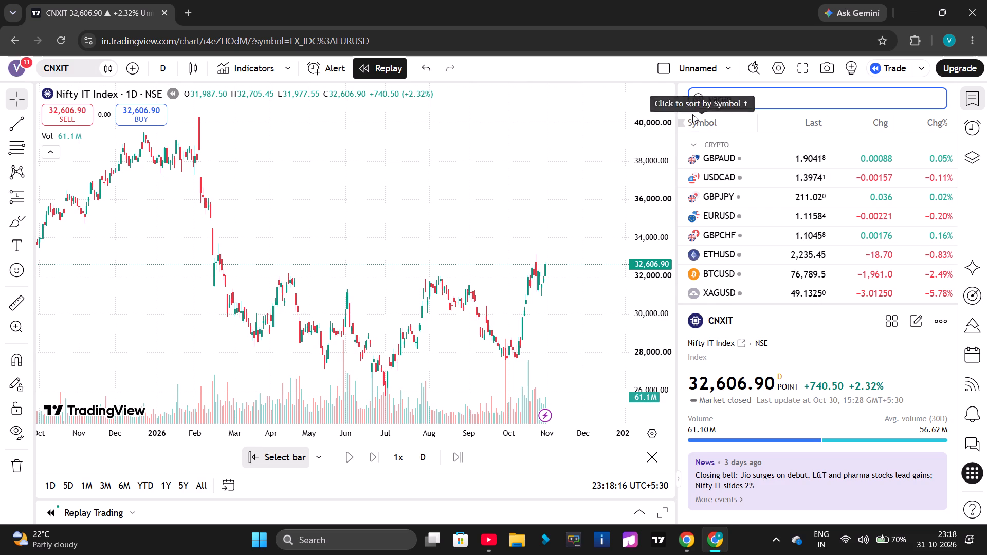
{"action": "left_click", "coordinate": [688, 114]}
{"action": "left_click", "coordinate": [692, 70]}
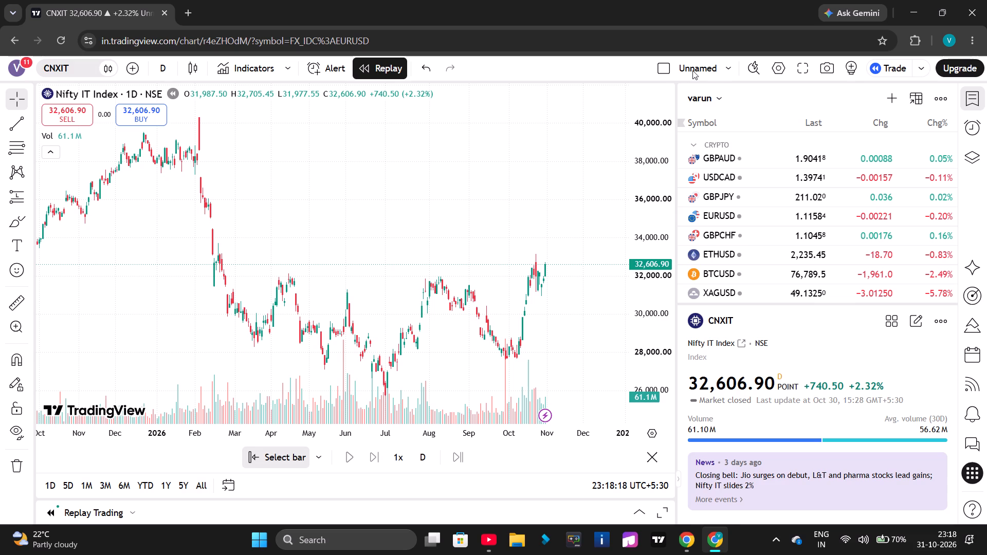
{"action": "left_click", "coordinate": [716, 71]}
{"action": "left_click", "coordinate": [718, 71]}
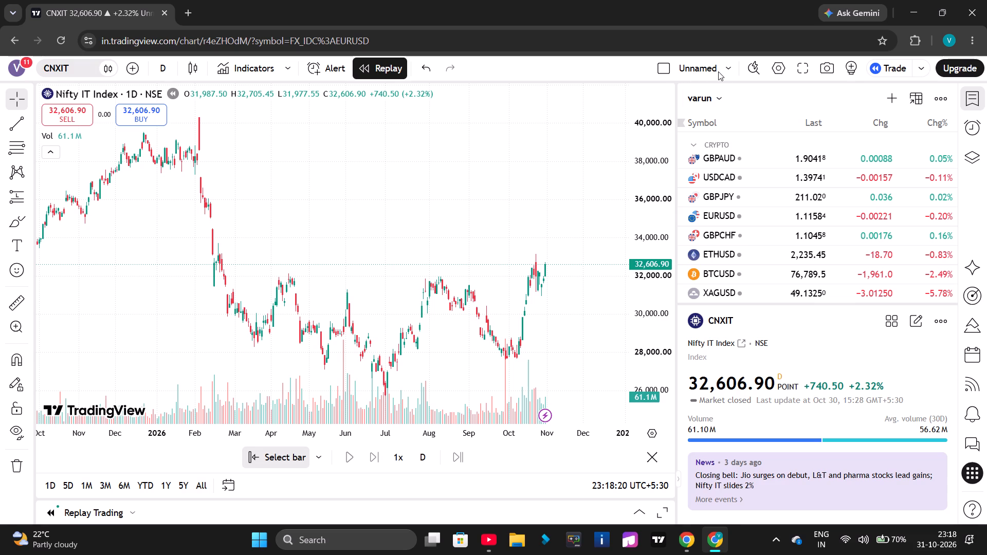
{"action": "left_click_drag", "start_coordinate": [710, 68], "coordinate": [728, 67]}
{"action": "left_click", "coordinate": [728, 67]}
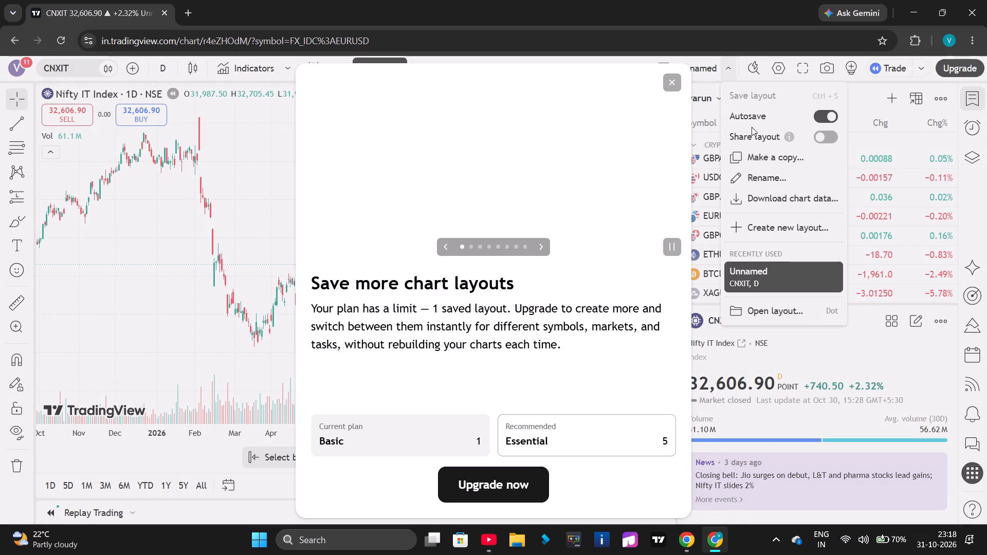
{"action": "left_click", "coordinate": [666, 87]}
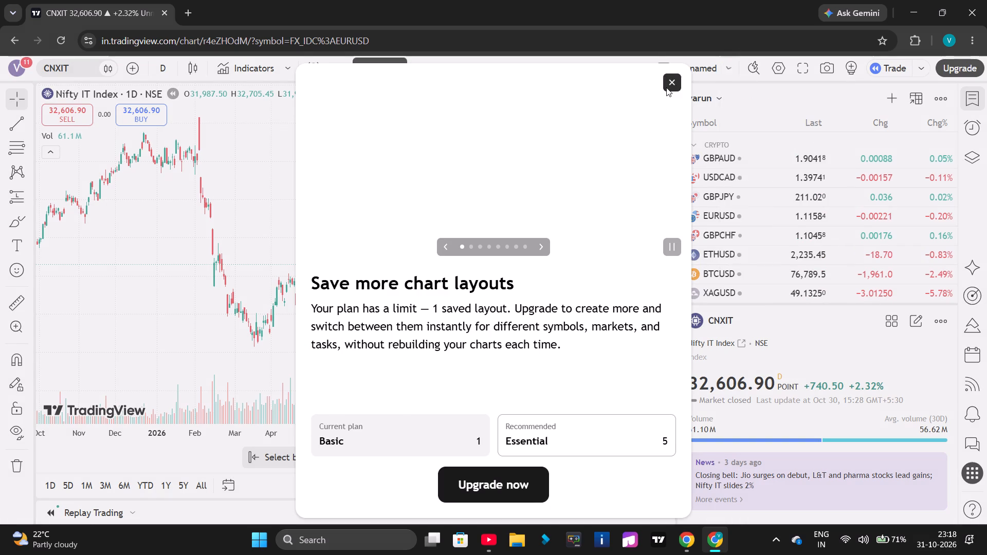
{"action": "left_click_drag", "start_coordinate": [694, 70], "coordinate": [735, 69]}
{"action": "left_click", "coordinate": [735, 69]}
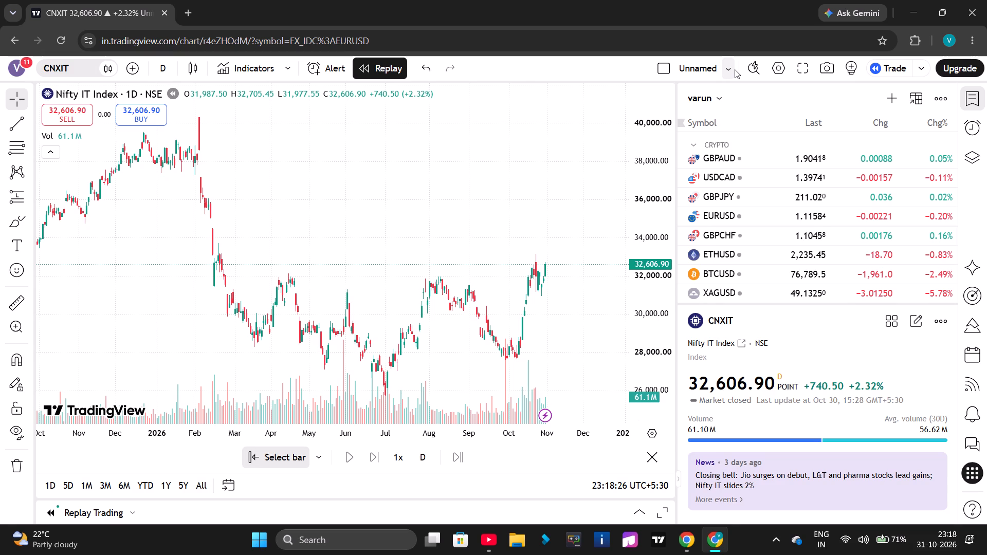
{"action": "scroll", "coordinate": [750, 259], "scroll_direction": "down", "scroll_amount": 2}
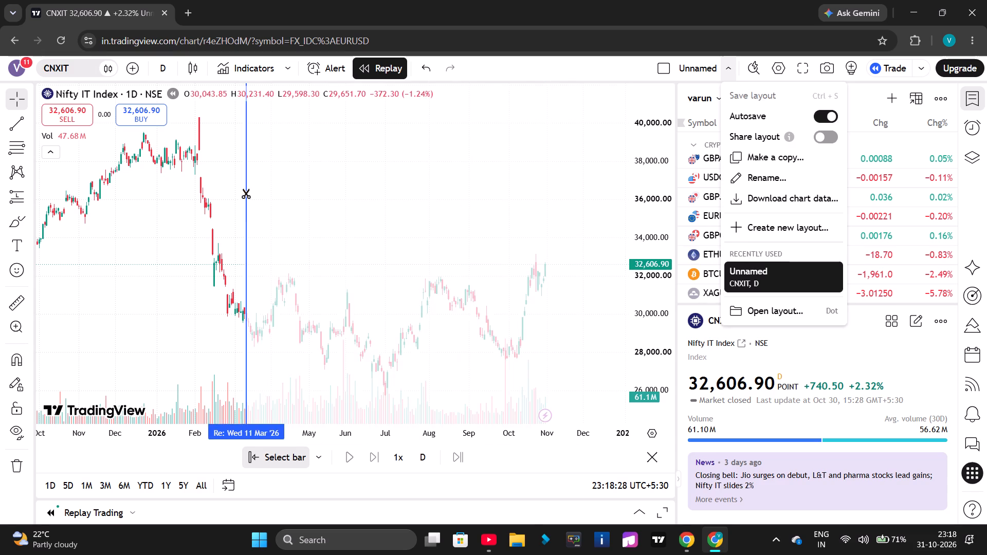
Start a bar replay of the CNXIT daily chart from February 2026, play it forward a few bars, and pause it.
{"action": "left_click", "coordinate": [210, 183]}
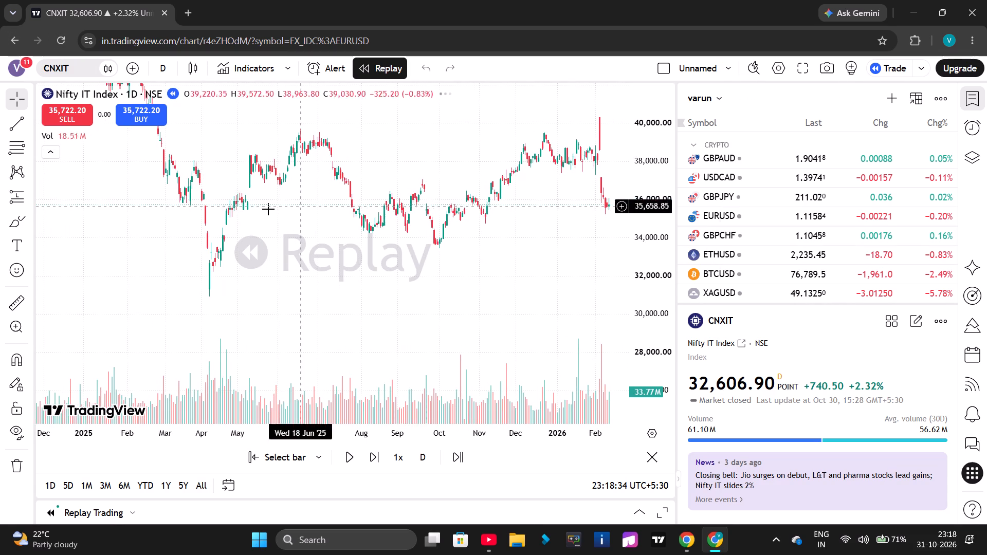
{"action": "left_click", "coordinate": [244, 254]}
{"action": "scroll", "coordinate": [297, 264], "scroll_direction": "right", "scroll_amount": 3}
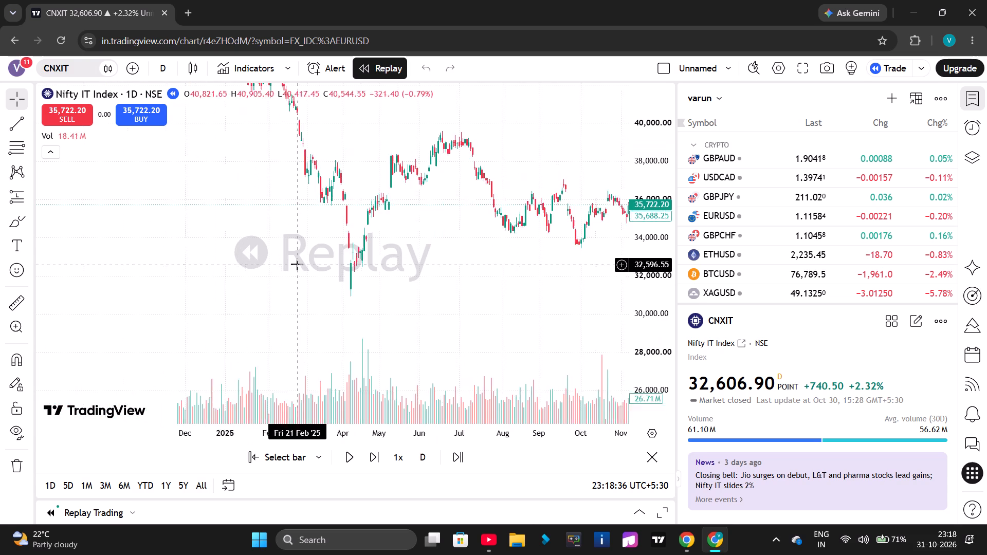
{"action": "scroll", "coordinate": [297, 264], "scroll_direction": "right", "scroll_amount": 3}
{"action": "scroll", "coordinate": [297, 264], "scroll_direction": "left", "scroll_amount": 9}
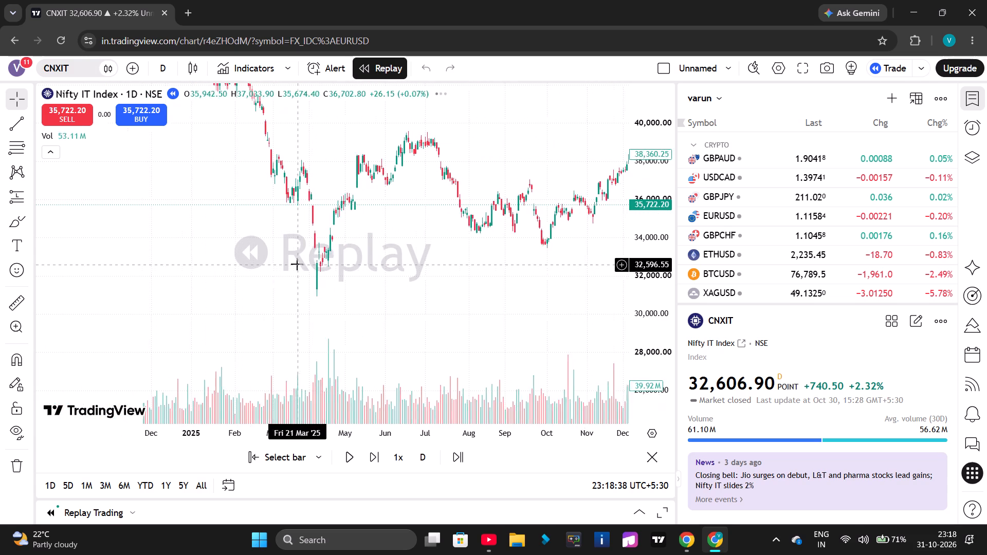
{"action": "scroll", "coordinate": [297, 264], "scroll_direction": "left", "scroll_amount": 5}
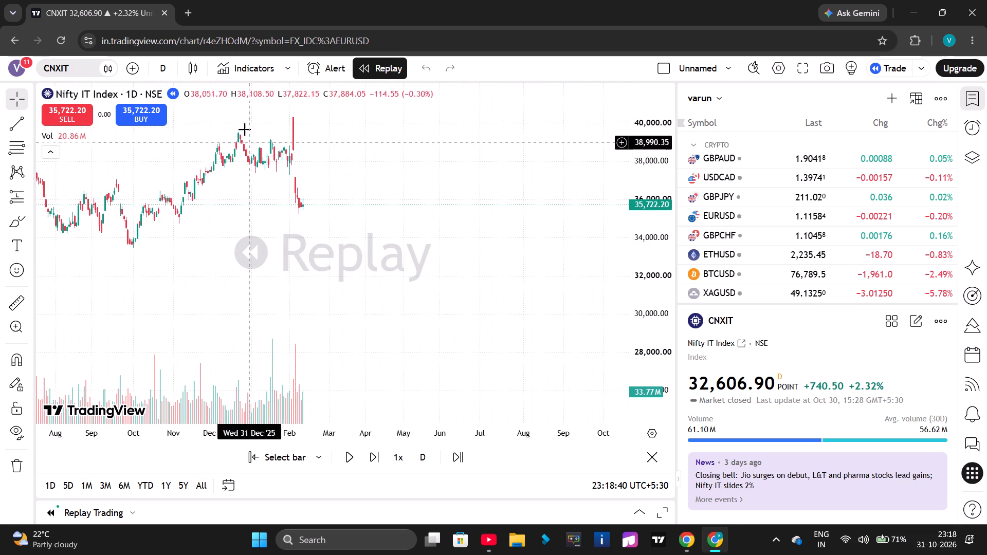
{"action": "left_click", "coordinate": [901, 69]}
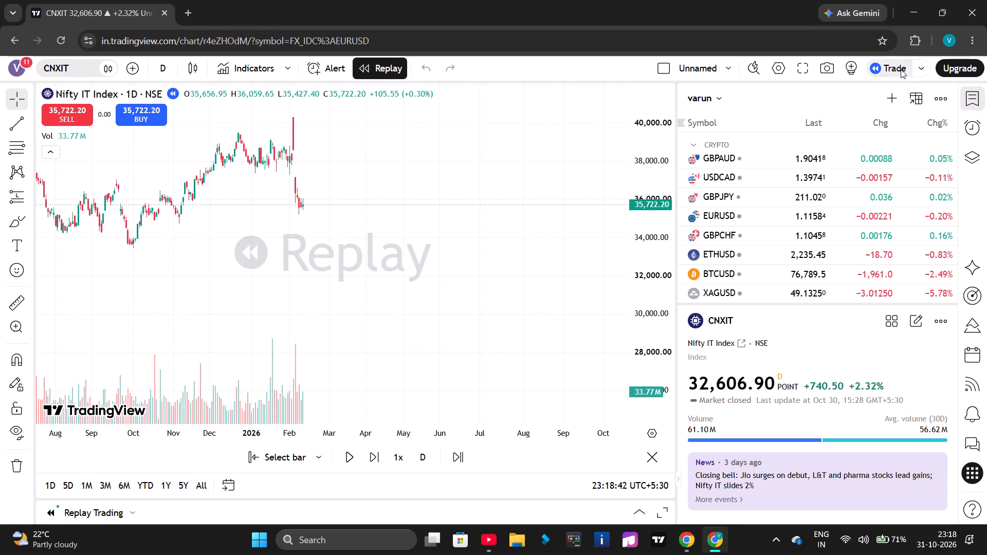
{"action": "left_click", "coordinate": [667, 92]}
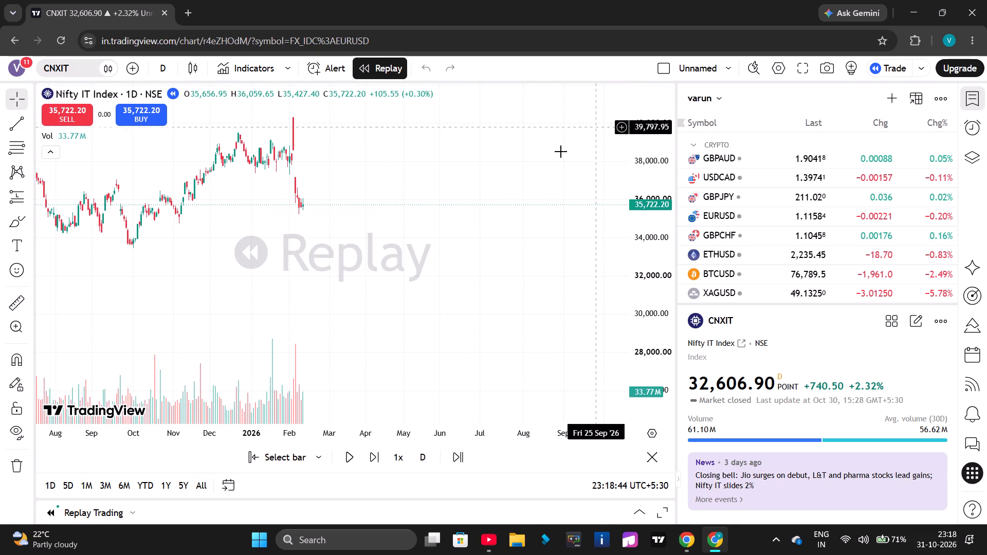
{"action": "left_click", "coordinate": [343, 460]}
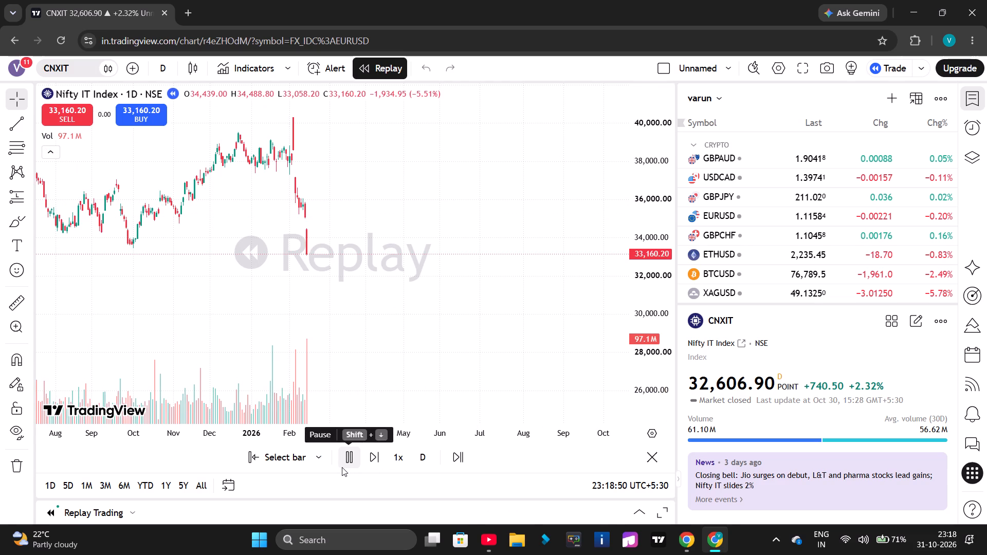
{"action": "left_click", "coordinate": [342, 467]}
Switch the chart to USDCAD from the watchlist and leave the current replay, keeping it saved.
{"action": "left_click", "coordinate": [744, 168]}
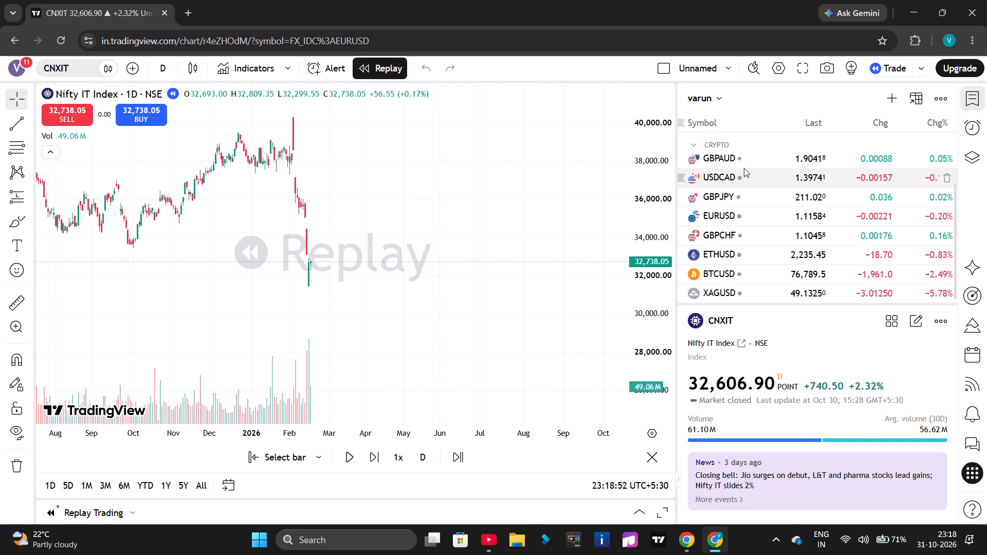
{"action": "left_click", "coordinate": [382, 71]}
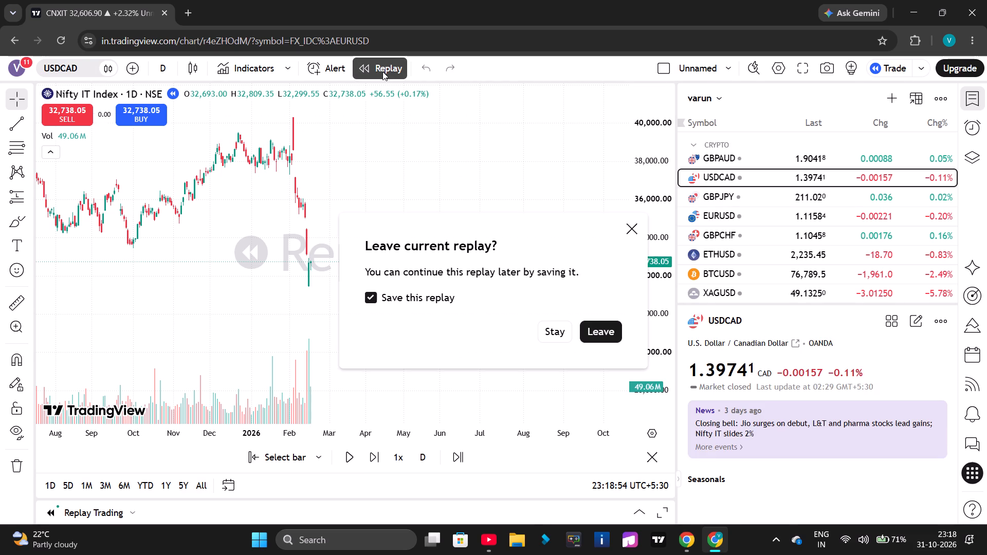
{"action": "left_click", "coordinate": [592, 323]}
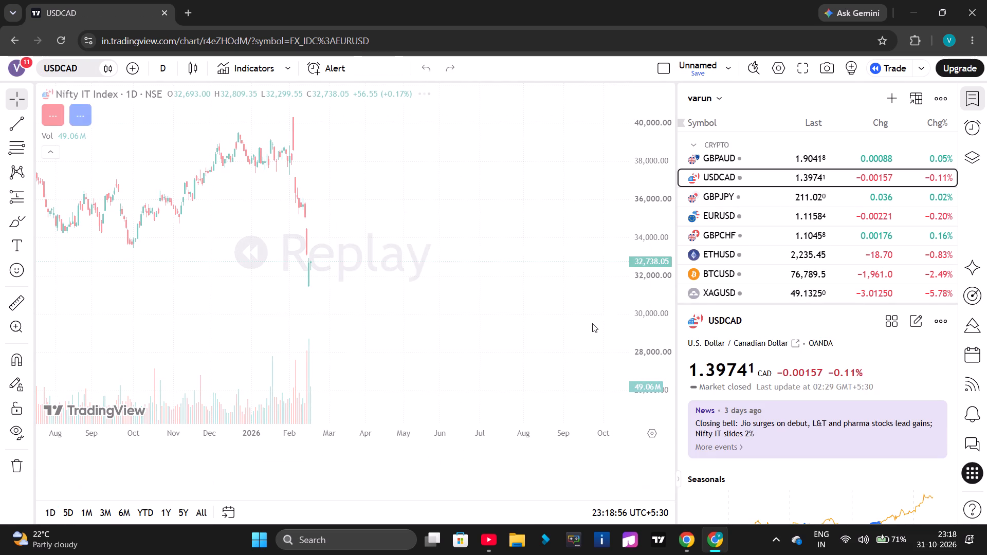
Open GBPAUD from the watchlist and start a new bar replay from early February 2026.
{"action": "left_click", "coordinate": [716, 154]}
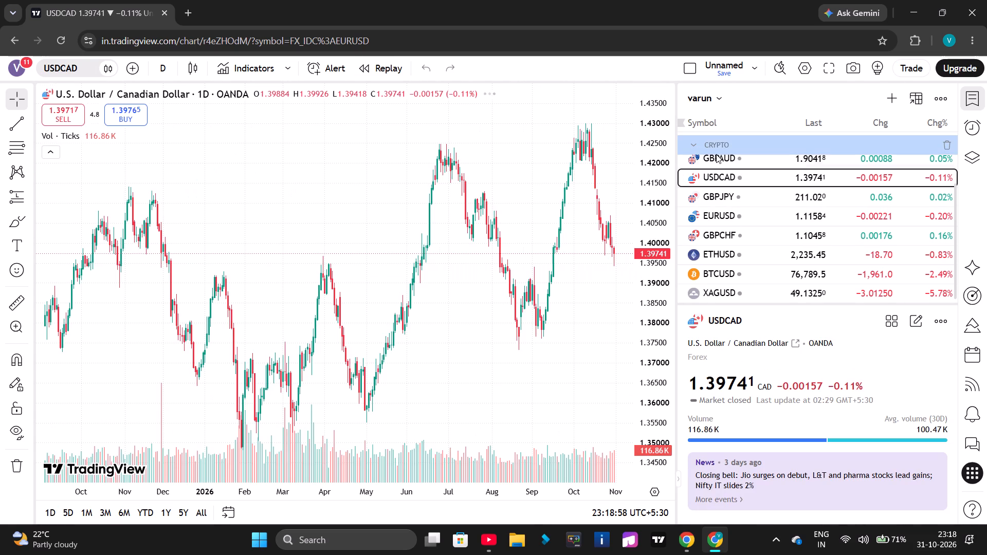
{"action": "left_click", "coordinate": [717, 163]}
{"action": "left_click", "coordinate": [391, 69]}
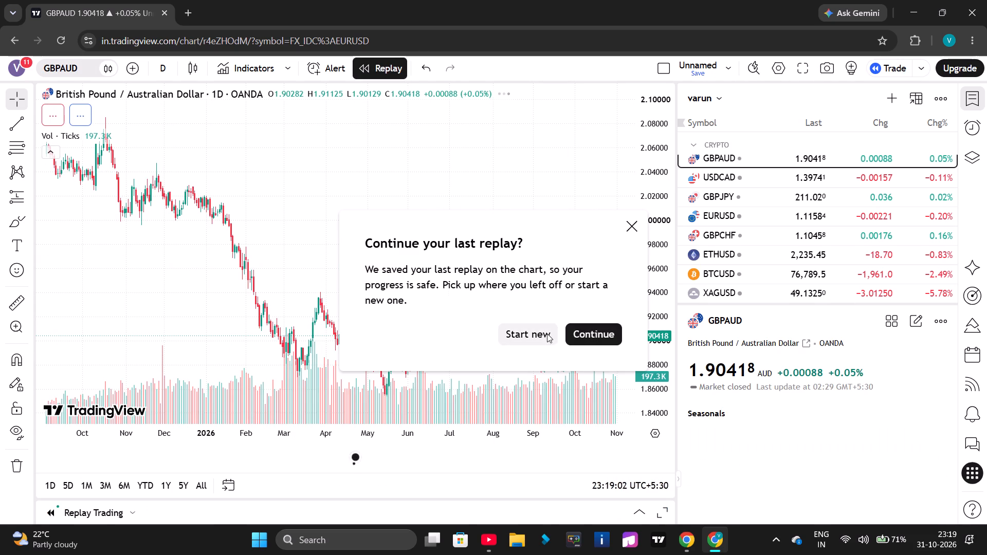
{"action": "left_click", "coordinate": [547, 334]}
{"action": "left_click", "coordinate": [254, 206]}
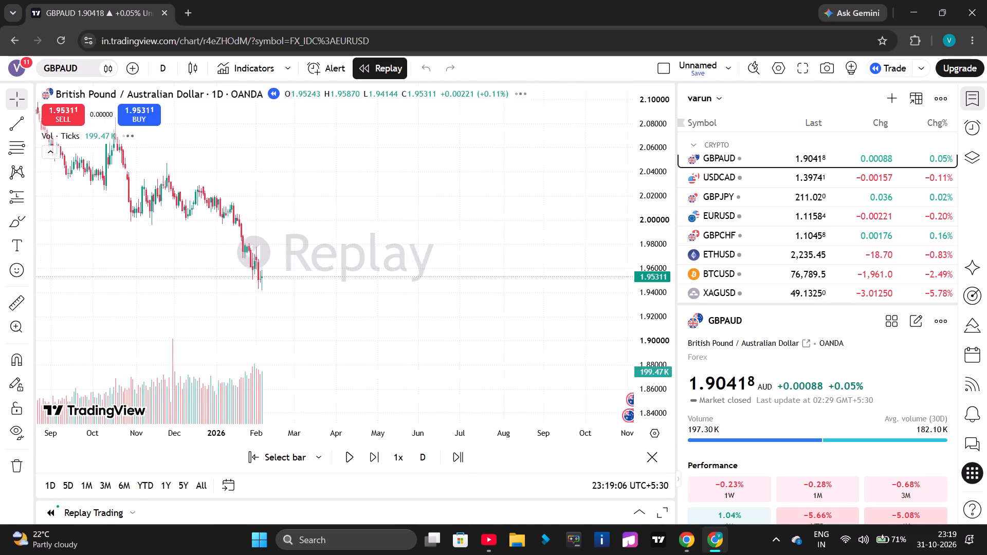
Examine GBPAUD's daily price history before the replay start, and check the options for Replay Trading.
{"action": "scroll", "coordinate": [276, 251], "scroll_direction": "right", "scroll_amount": 3}
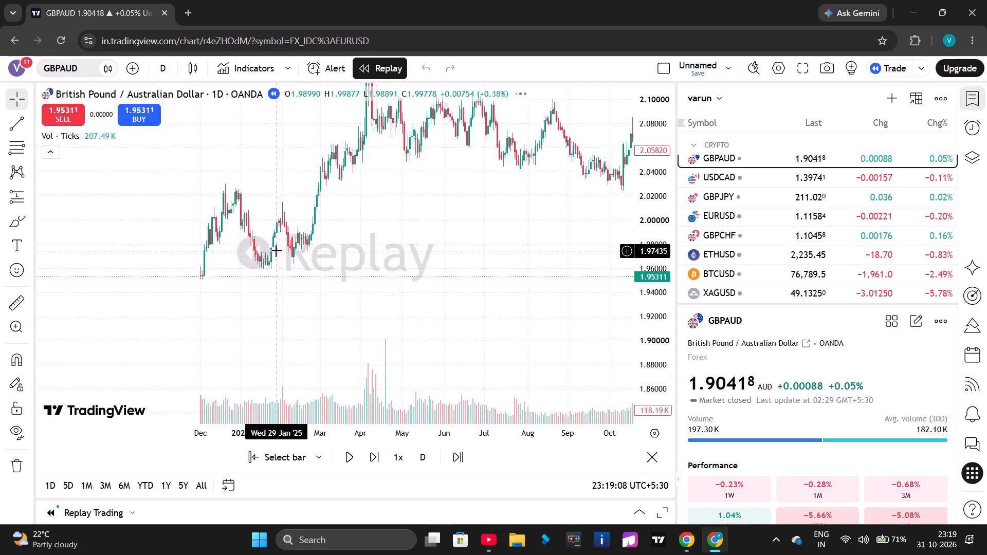
{"action": "scroll", "coordinate": [276, 251], "scroll_direction": "right", "scroll_amount": 4}
{"action": "scroll", "coordinate": [644, 290], "scroll_direction": "down", "scroll_amount": 3}
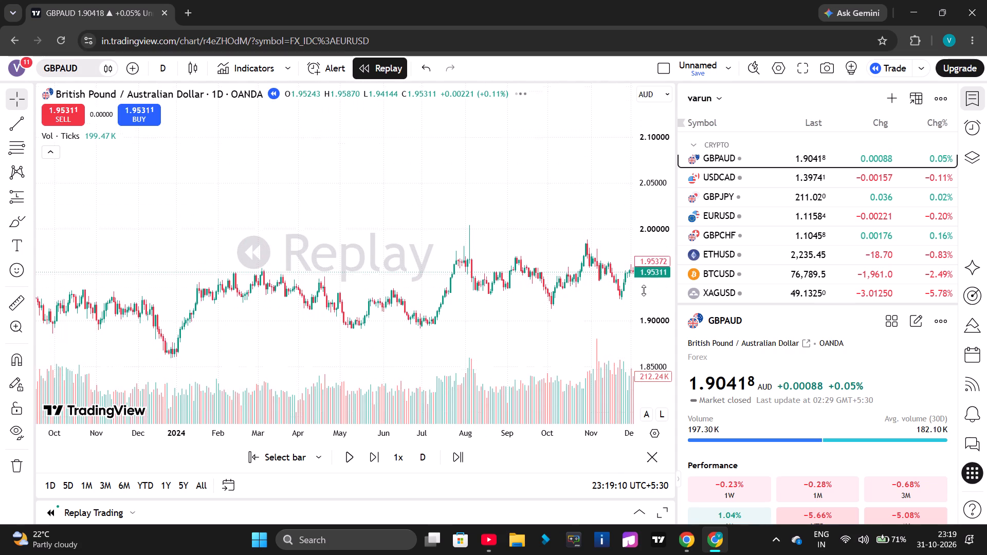
{"action": "scroll", "coordinate": [644, 290], "scroll_direction": "down", "scroll_amount": 4}
{"action": "scroll", "coordinate": [458, 324], "scroll_direction": "down", "scroll_amount": 3}
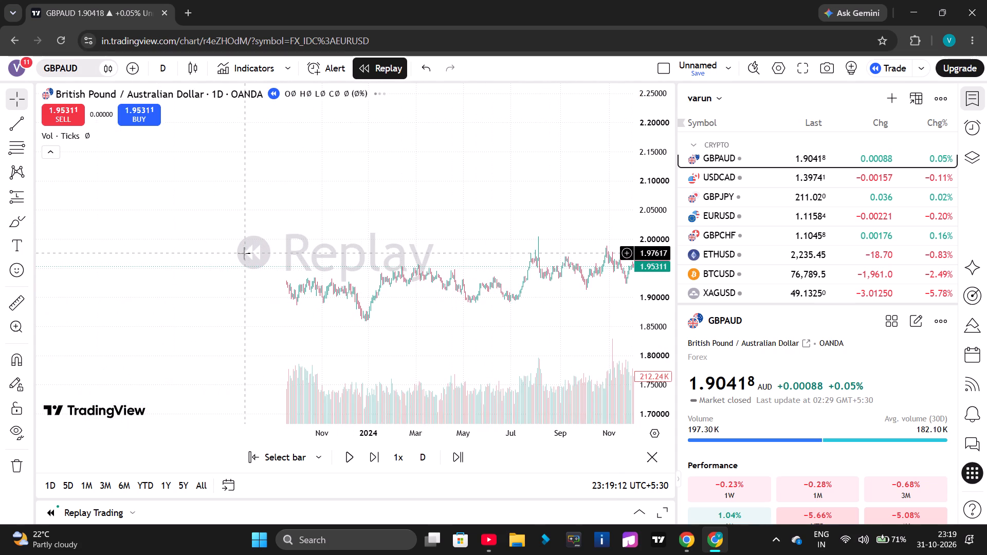
{"action": "scroll", "coordinate": [262, 258], "scroll_direction": "down", "scroll_amount": 4}
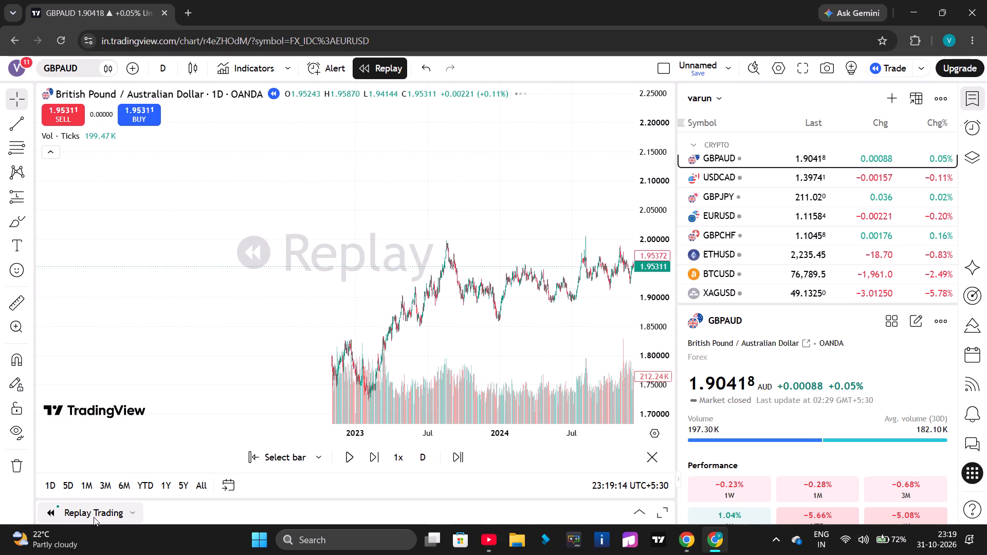
{"action": "left_click", "coordinate": [94, 517]}
{"action": "left_click", "coordinate": [132, 310]}
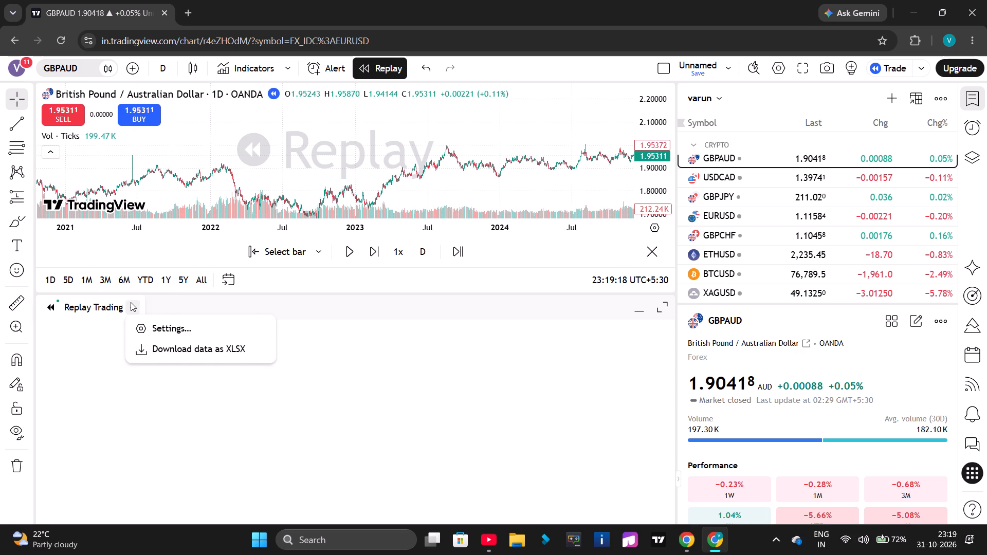
{"action": "left_click", "coordinate": [131, 302]}
{"action": "left_click", "coordinate": [632, 306]}
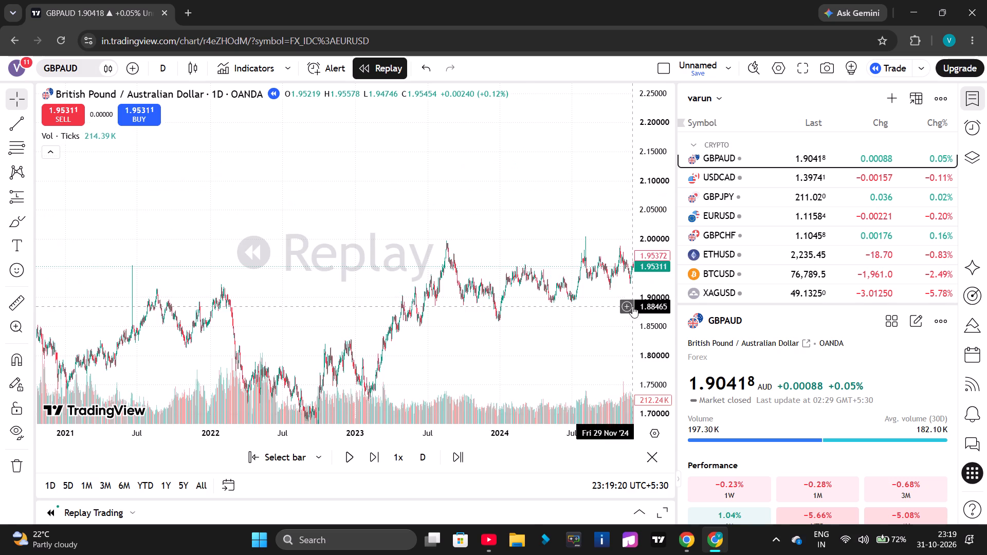
{"action": "scroll", "coordinate": [523, 305], "scroll_direction": "down", "scroll_amount": 6}
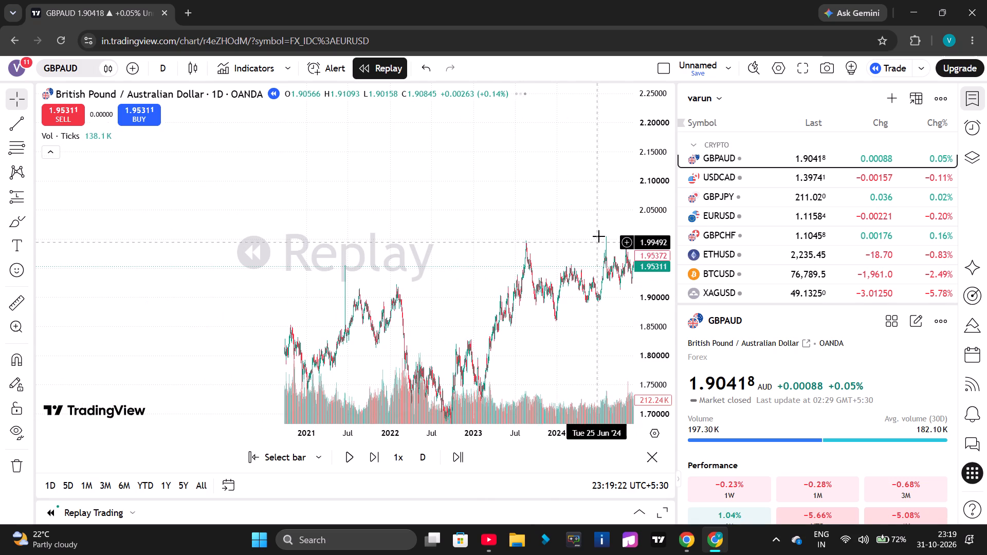
{"action": "left_click_drag", "start_coordinate": [382, 184], "coordinate": [477, 190]}
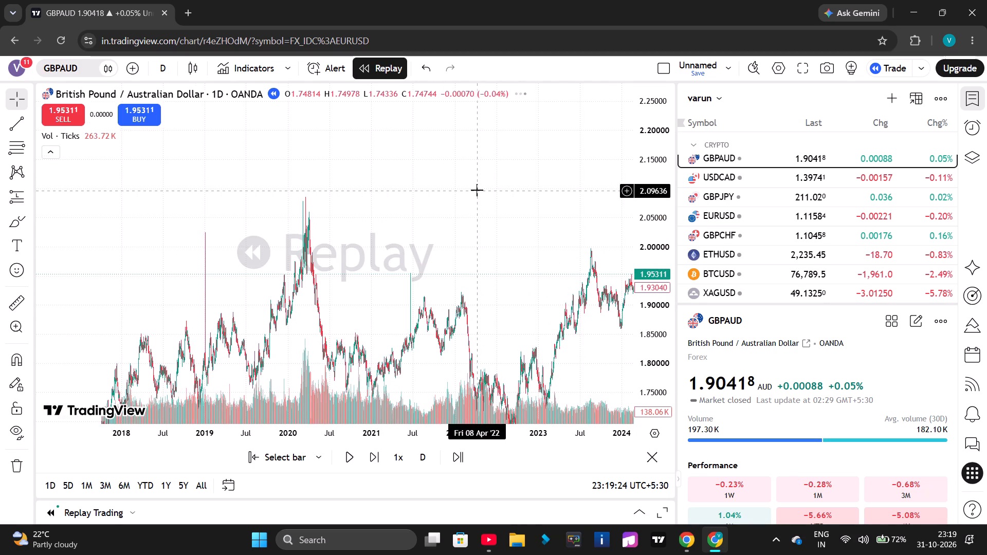
{"action": "scroll", "coordinate": [377, 183], "scroll_direction": "right", "scroll_amount": 4}
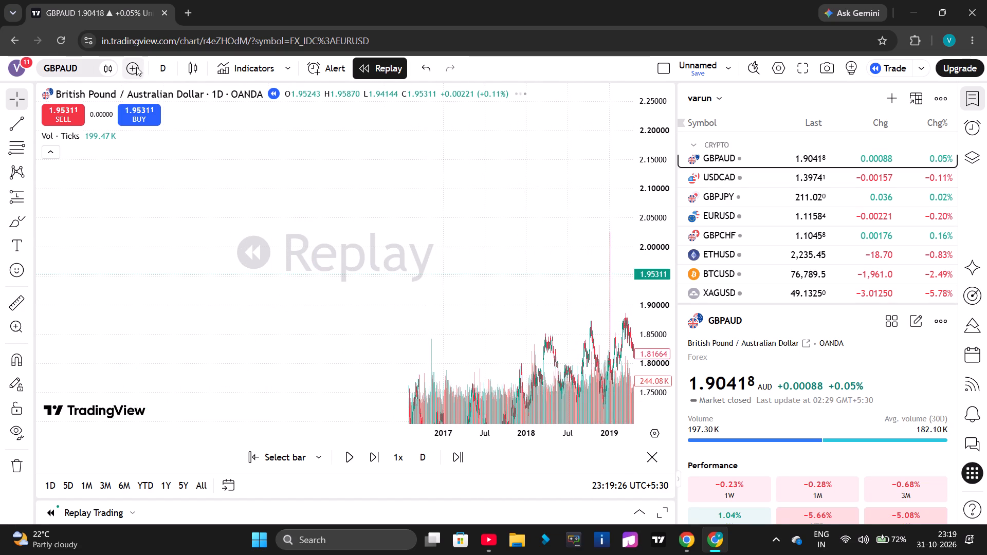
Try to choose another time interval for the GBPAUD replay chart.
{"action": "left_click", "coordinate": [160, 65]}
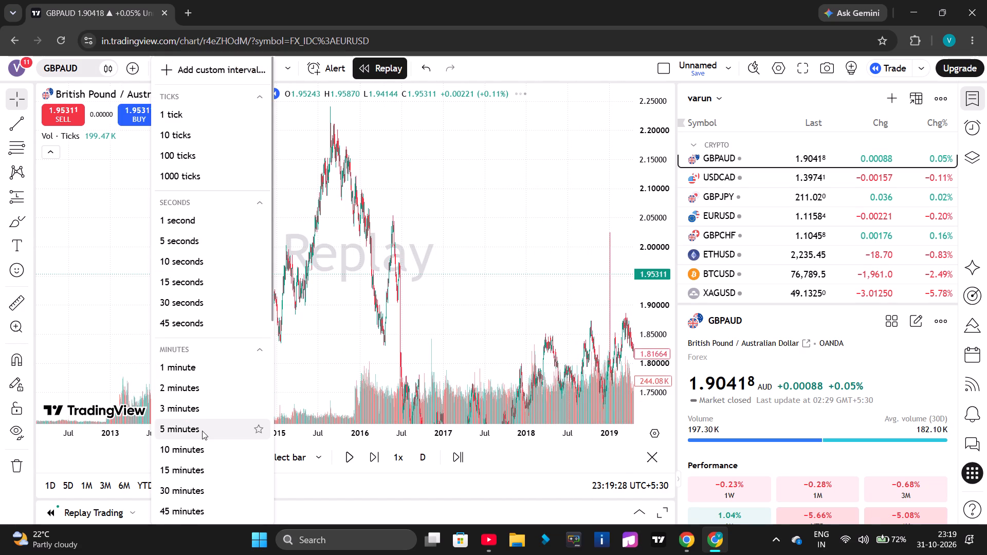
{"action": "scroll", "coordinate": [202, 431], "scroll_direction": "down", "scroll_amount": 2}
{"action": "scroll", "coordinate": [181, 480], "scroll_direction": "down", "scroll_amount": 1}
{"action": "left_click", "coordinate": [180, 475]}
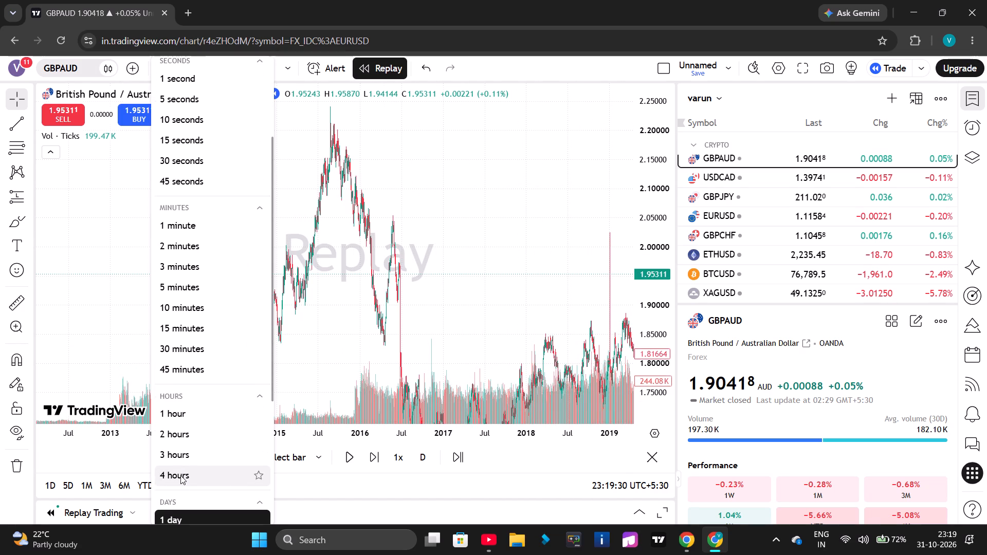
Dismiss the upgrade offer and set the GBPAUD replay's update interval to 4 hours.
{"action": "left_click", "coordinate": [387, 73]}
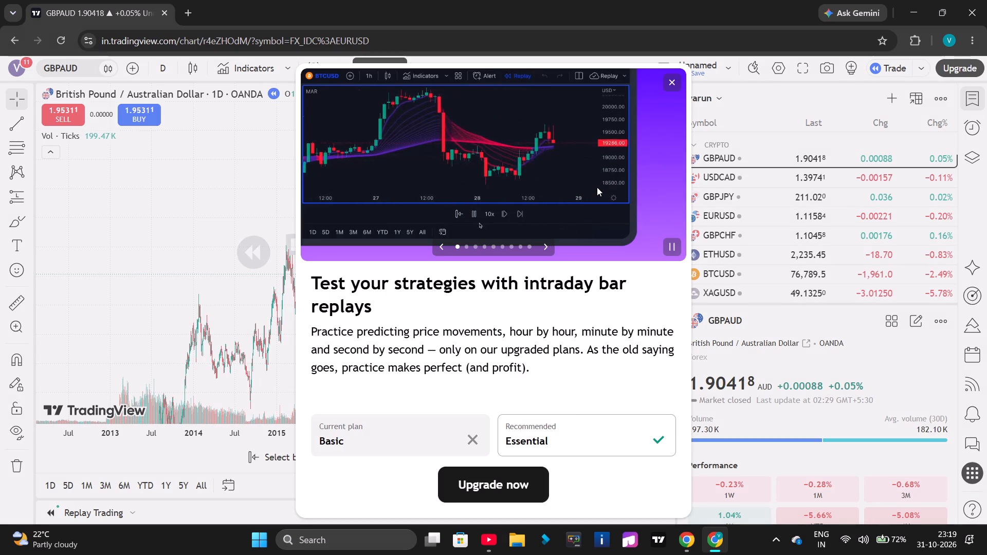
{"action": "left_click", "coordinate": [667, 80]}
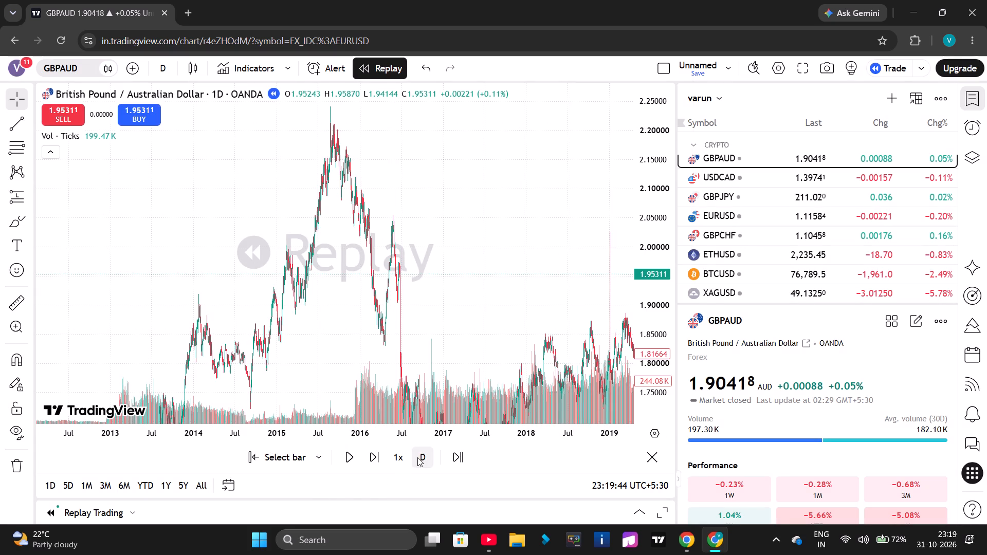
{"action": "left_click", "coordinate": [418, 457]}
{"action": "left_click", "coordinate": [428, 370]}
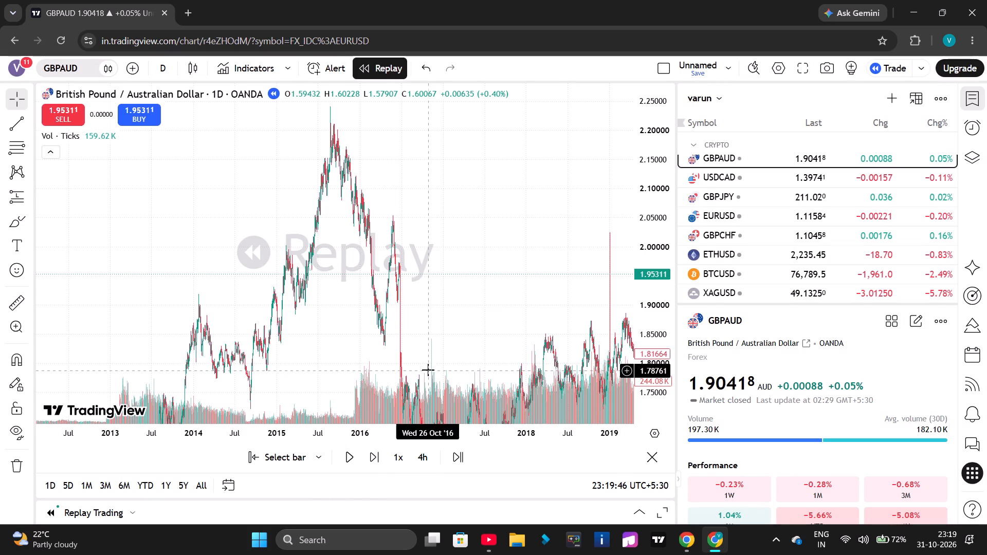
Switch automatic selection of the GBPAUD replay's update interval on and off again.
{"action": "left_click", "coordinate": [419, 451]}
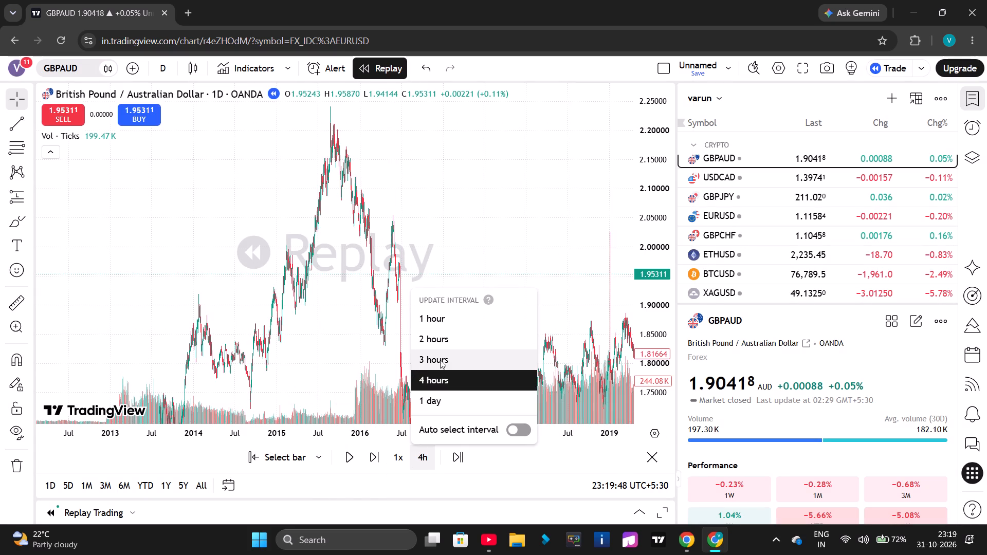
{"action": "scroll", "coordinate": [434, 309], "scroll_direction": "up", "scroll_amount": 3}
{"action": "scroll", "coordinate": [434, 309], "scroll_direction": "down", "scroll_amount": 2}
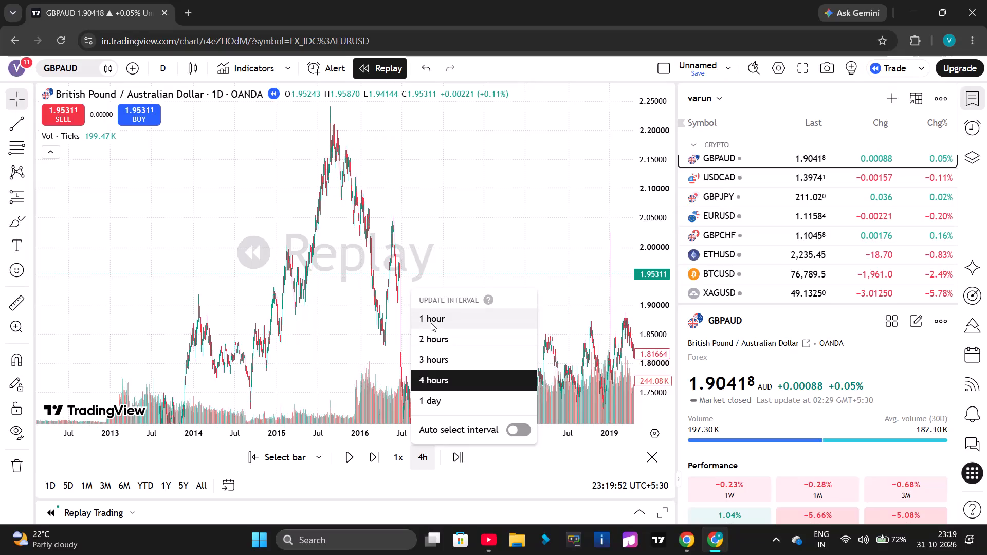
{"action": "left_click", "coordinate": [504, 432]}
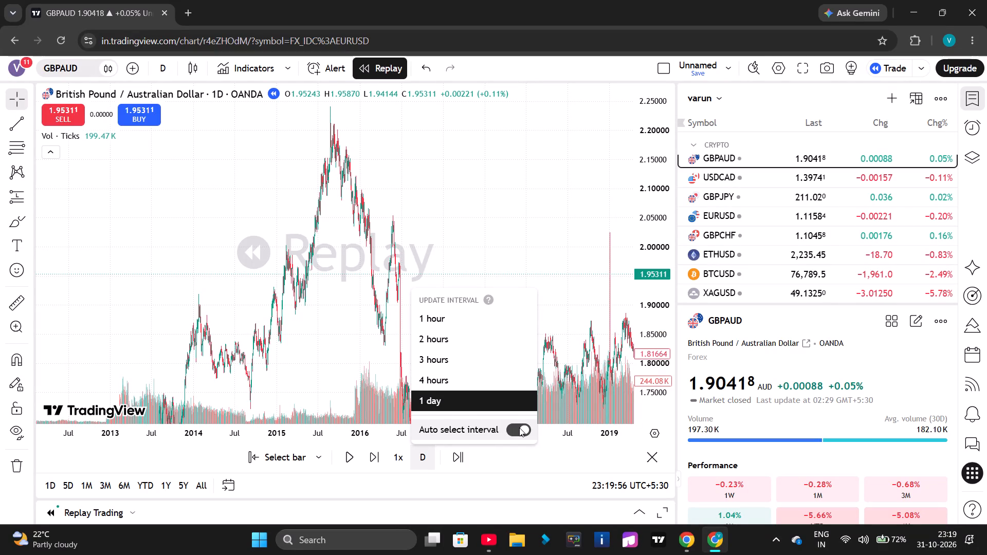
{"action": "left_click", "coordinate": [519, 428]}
Switch to the reference account's window, set the XAUUSD chart to the 4-hour interval and enter bar replay.
{"action": "key", "text": "alt+Tab"}
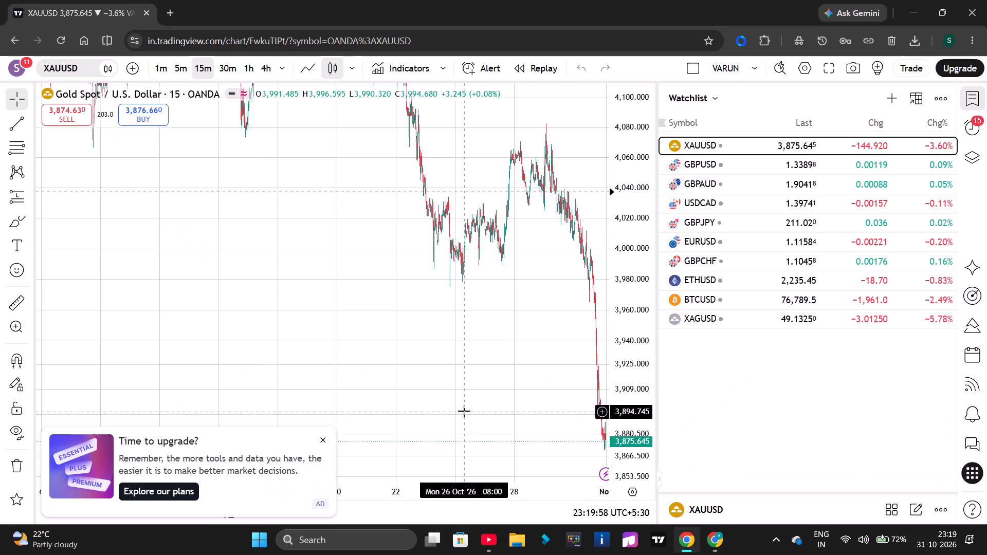
{"action": "left_click", "coordinate": [265, 67]}
{"action": "left_click", "coordinate": [553, 74]}
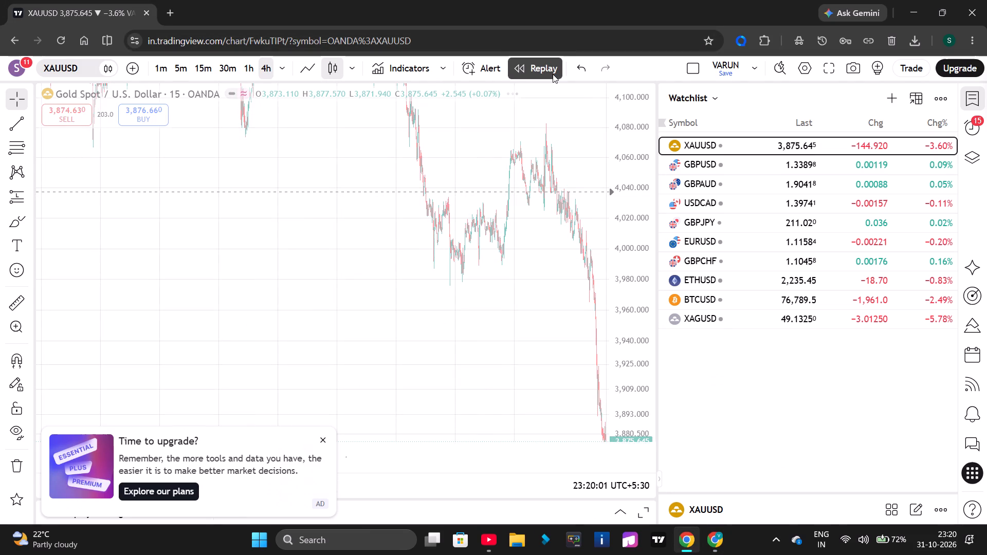
{"action": "scroll", "coordinate": [632, 173], "scroll_direction": "down", "scroll_amount": 3}
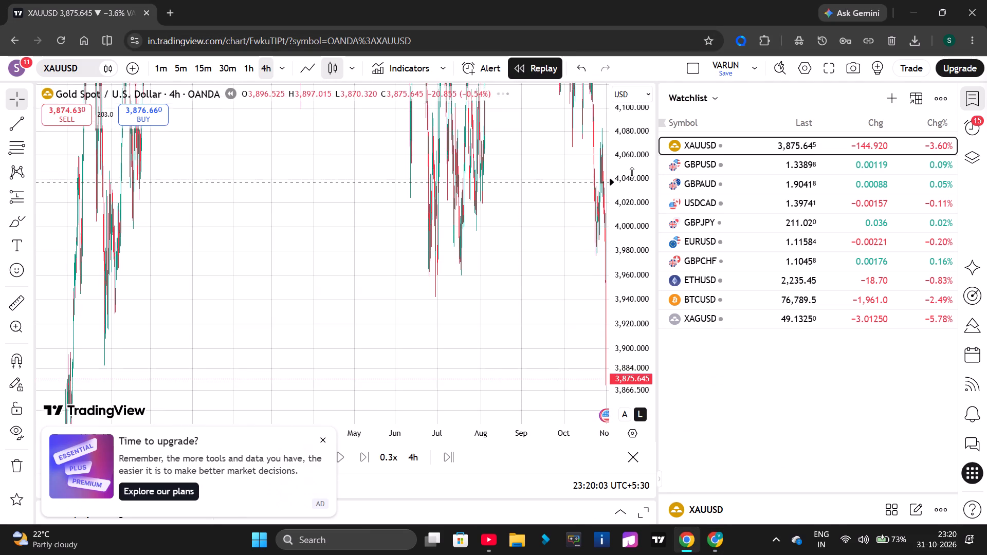
{"action": "scroll", "coordinate": [632, 173], "scroll_direction": "down", "scroll_amount": 5}
{"action": "left_click", "coordinate": [459, 200]}
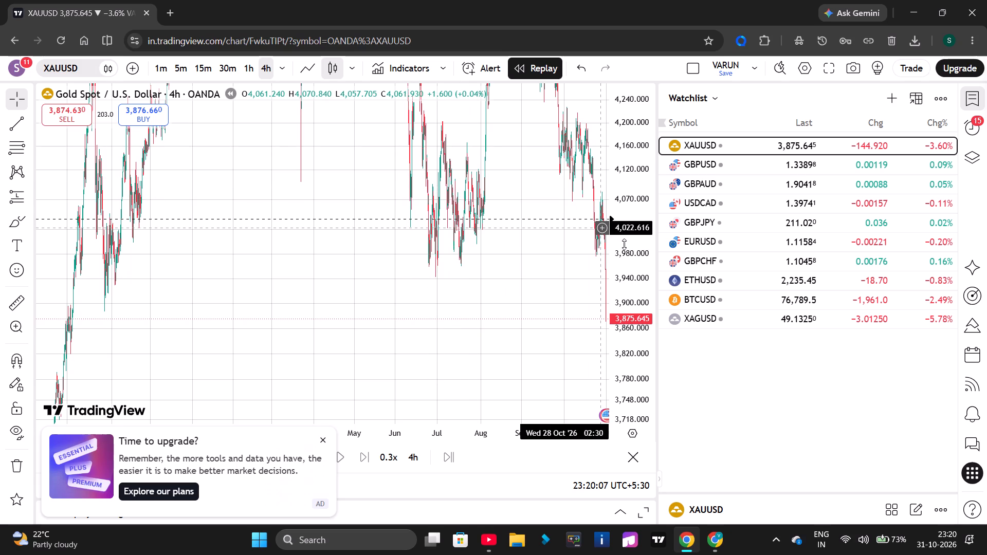
{"action": "scroll", "coordinate": [624, 244], "scroll_direction": "down", "scroll_amount": 5}
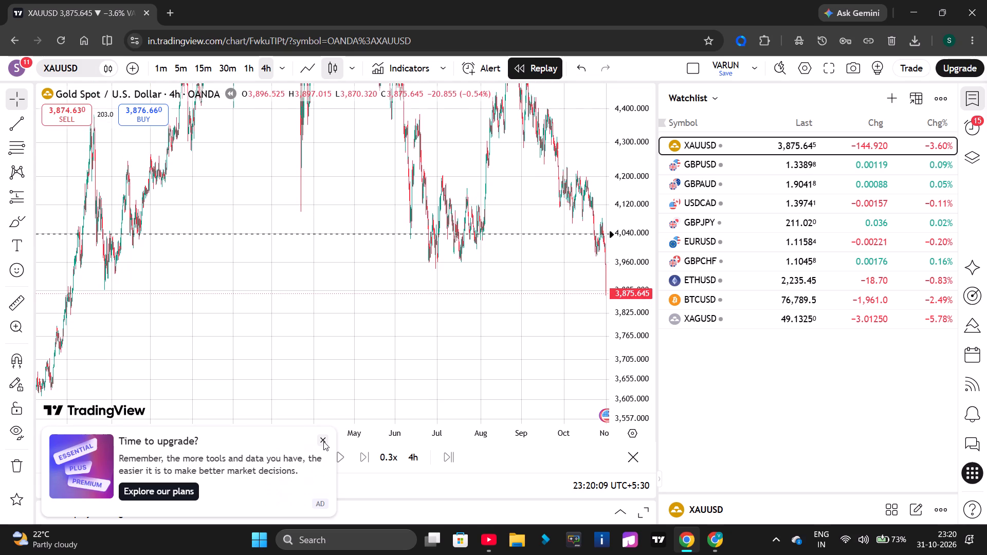
Dismiss the upgrade ad and set the XAUUSD replay speed to 10x.
{"action": "left_click", "coordinate": [323, 441]}
{"action": "left_click", "coordinate": [385, 458]}
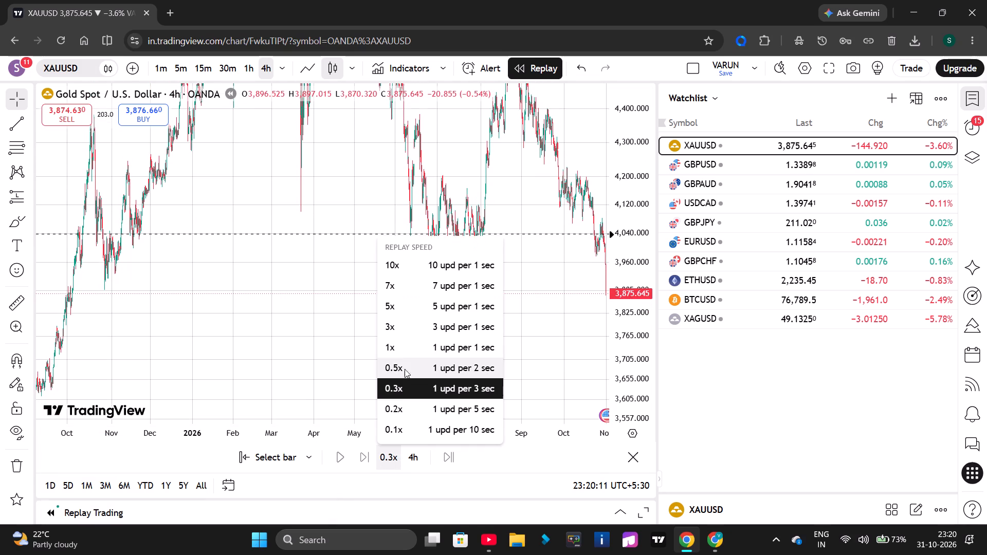
{"action": "left_click", "coordinate": [394, 266]}
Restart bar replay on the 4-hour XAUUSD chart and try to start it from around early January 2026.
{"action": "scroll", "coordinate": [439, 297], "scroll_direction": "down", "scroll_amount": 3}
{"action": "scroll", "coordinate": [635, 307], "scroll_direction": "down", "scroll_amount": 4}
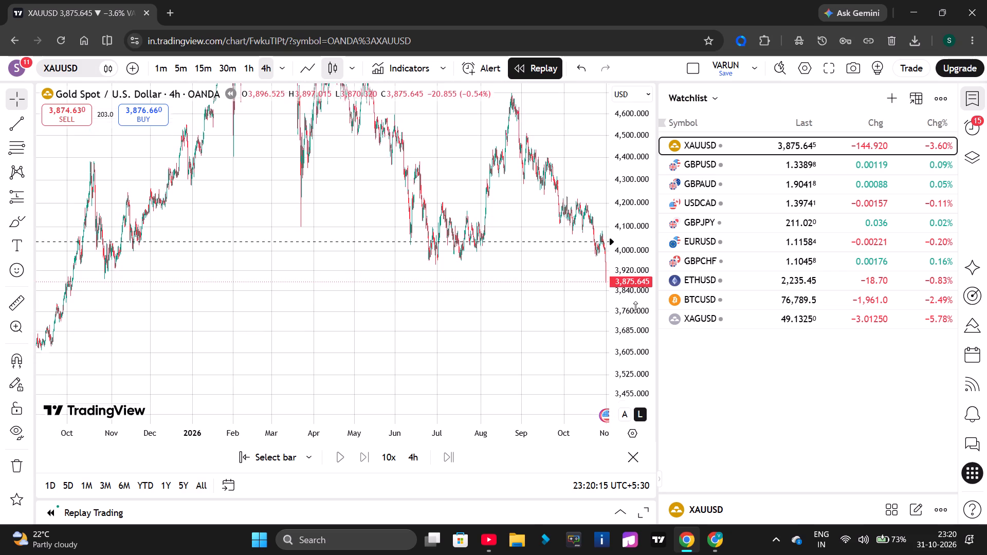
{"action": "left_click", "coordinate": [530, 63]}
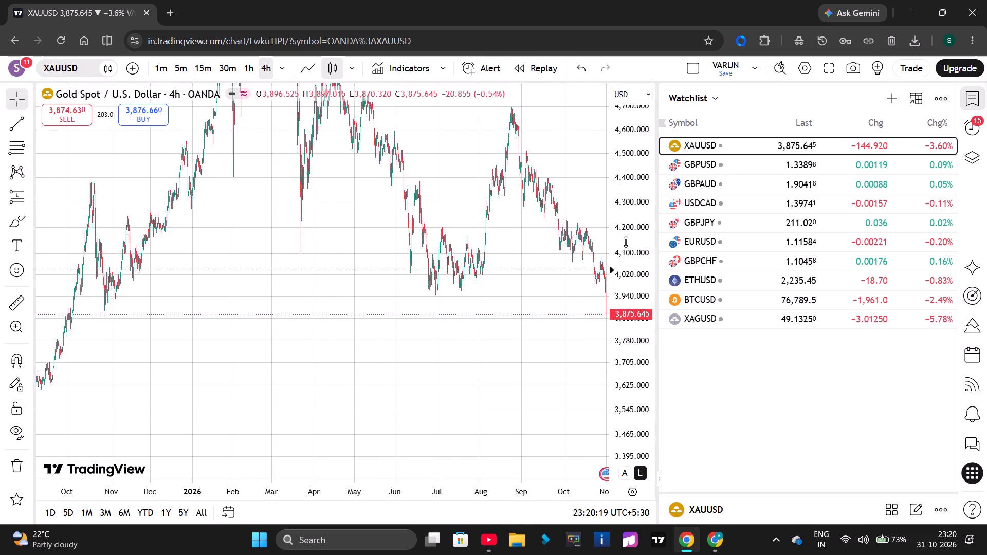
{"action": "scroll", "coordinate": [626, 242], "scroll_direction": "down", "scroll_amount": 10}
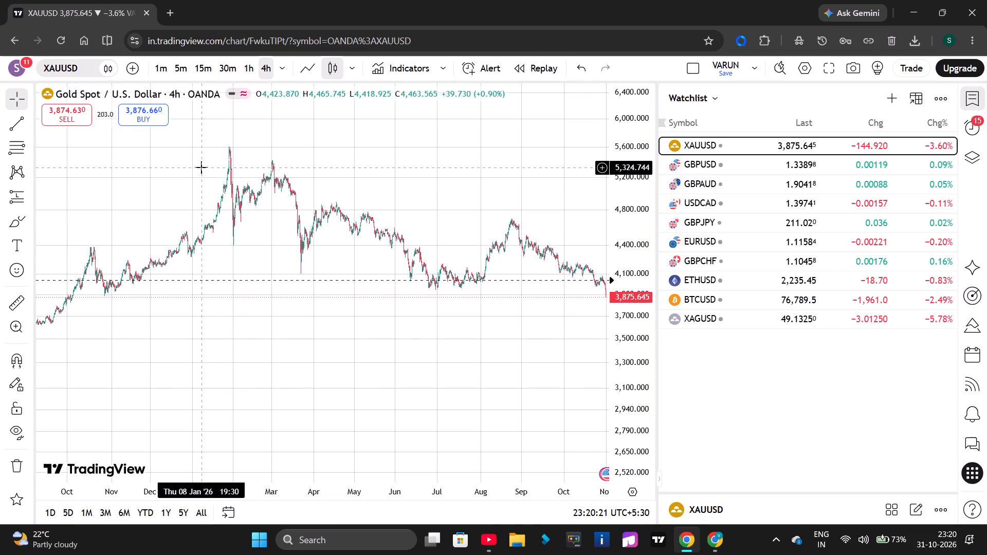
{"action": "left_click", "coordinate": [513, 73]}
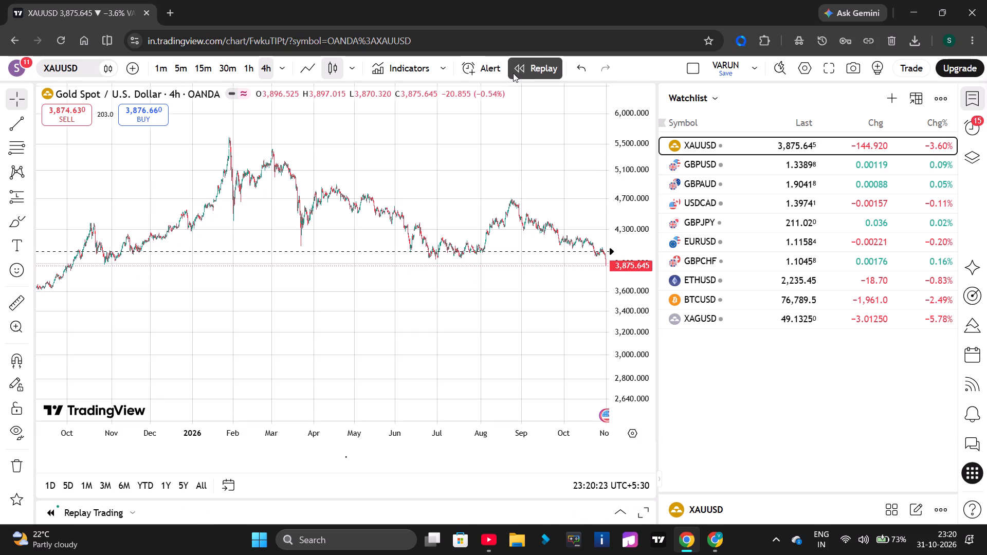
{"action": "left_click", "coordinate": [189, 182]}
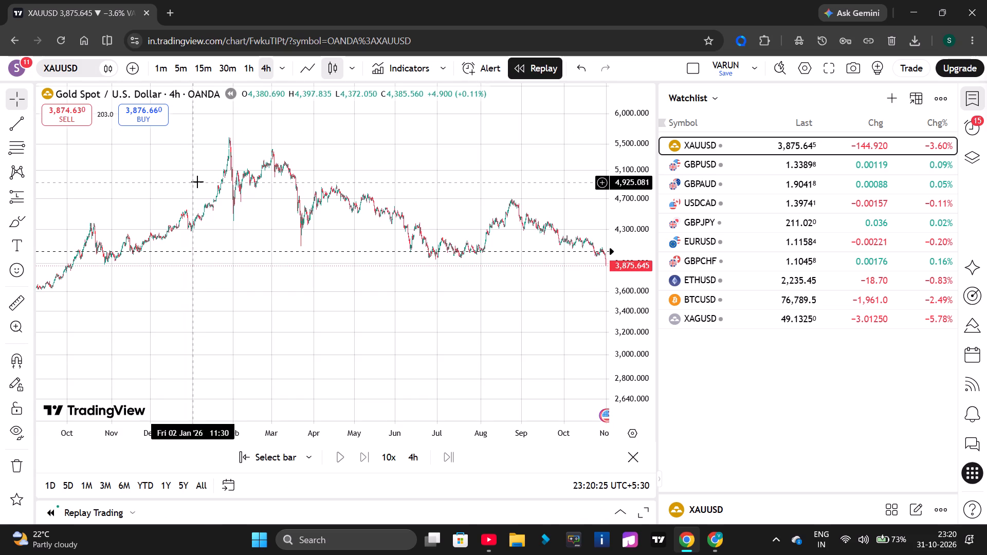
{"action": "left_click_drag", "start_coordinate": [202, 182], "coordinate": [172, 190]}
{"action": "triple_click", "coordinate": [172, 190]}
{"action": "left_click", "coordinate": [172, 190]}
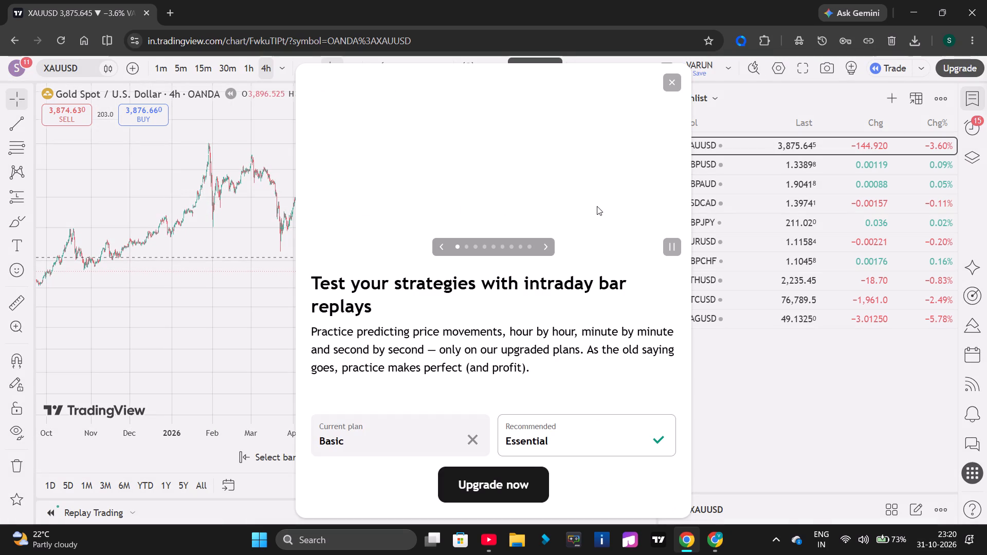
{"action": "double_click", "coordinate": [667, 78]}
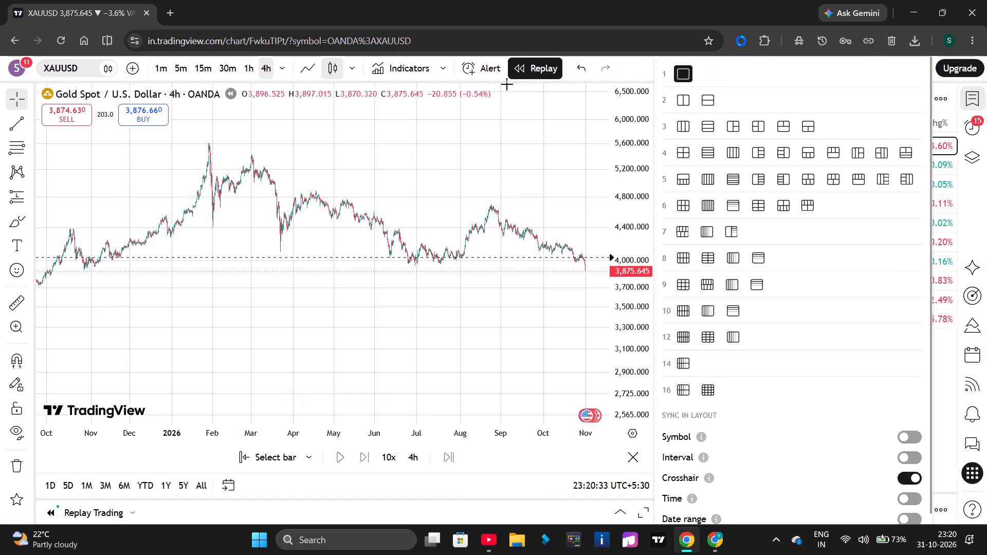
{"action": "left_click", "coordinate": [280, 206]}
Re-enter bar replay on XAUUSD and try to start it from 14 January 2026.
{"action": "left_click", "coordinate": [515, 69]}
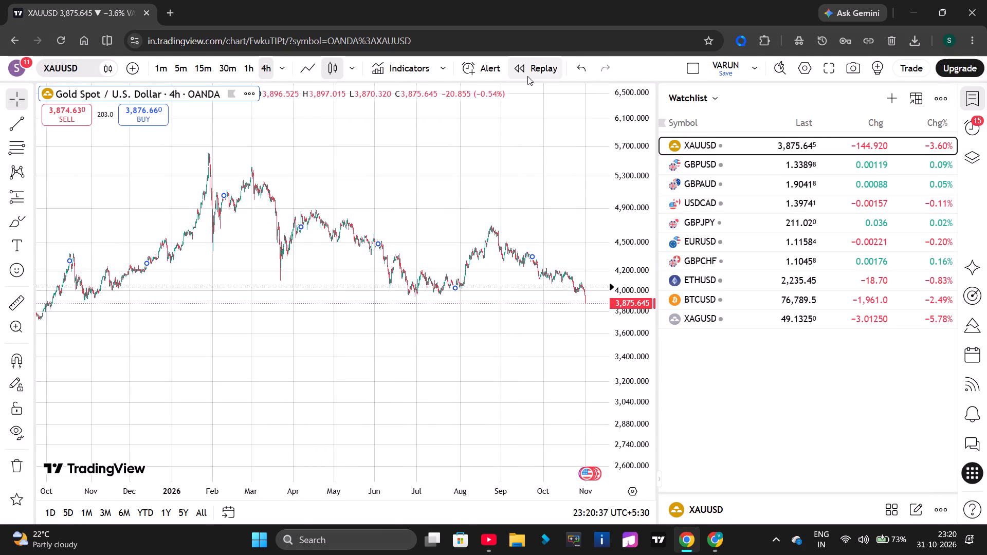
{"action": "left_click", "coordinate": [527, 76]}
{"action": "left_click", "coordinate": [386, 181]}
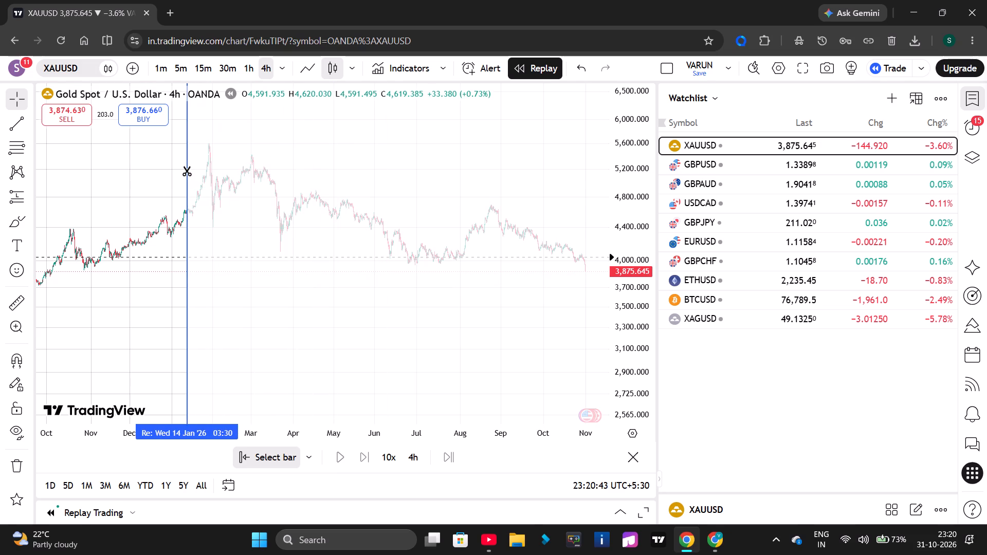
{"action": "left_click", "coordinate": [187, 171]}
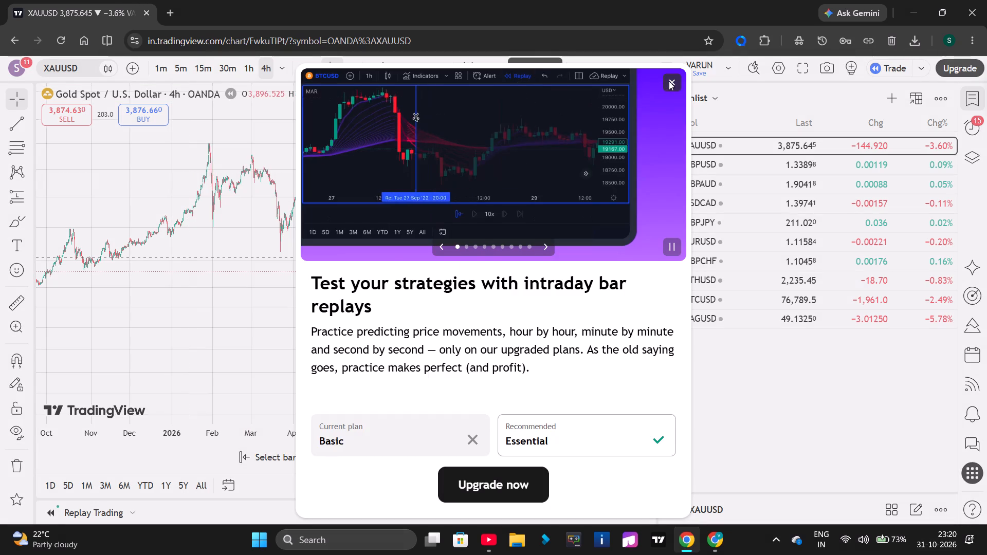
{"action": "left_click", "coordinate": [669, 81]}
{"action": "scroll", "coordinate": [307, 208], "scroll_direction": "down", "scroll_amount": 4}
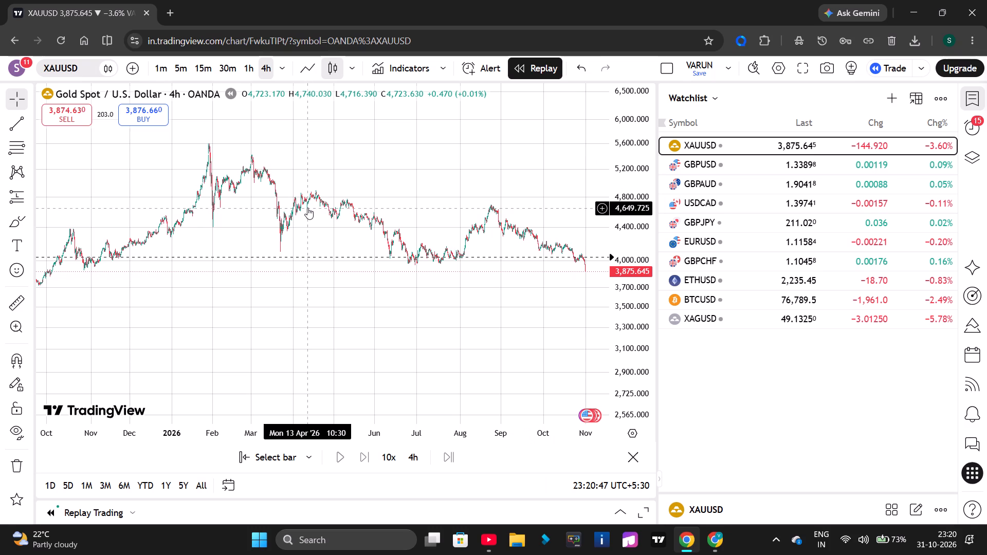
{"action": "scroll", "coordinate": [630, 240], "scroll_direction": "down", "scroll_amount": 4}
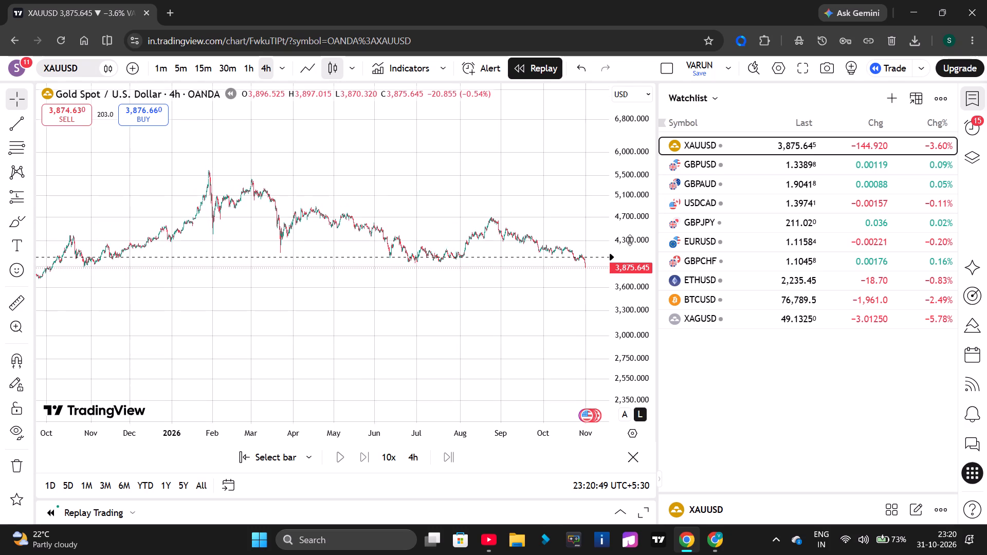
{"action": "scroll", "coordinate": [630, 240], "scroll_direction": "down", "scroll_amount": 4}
Return to the window with the "varun" watchlist and leave the GBPAUD replay, keeping it saved.
{"action": "key", "text": "alt+Tab"}
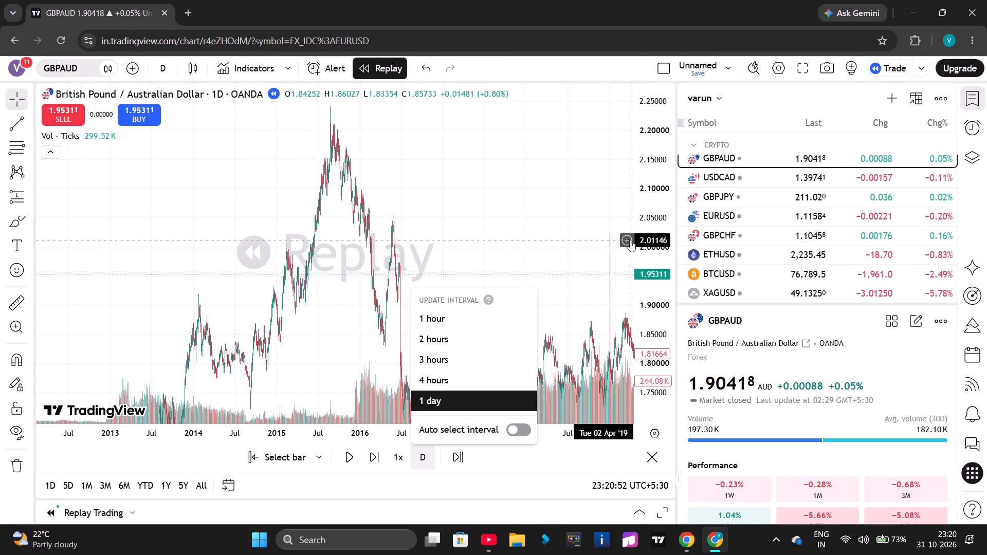
{"action": "left_click", "coordinate": [451, 193]}
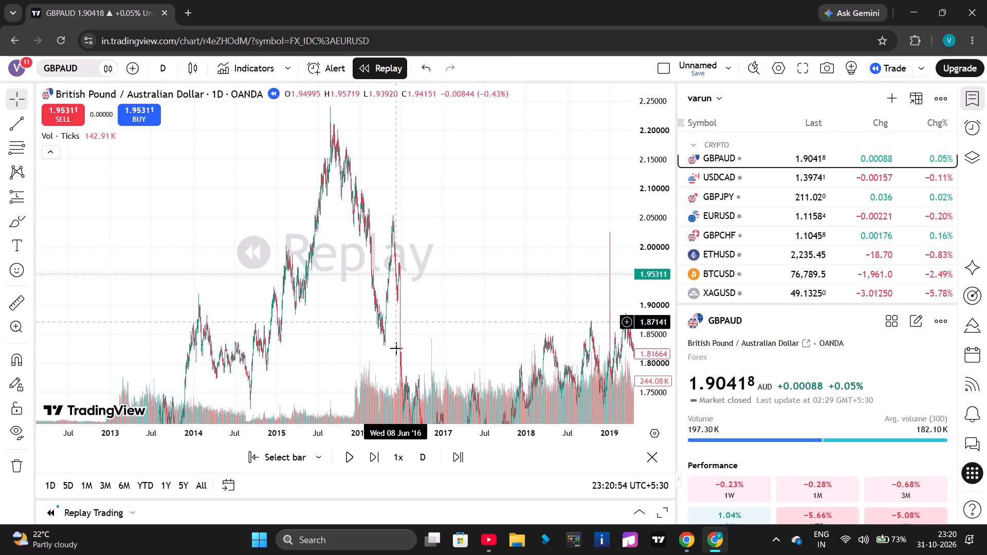
{"action": "left_click", "coordinate": [392, 70]}
{"action": "left_click", "coordinate": [599, 331]}
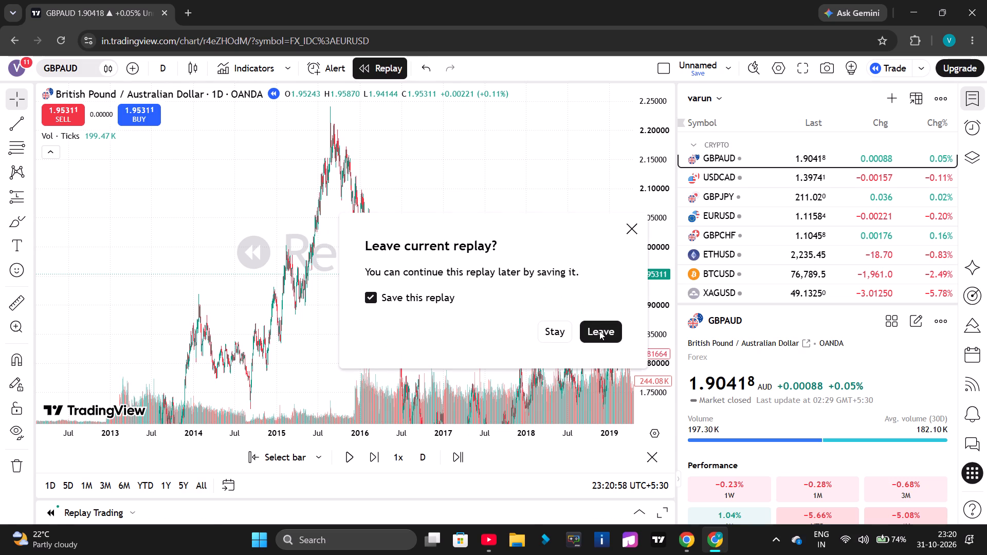
Change the GBPAUD chart to the 1-hour interval and reset the chart view.
{"action": "left_click", "coordinate": [166, 60]}
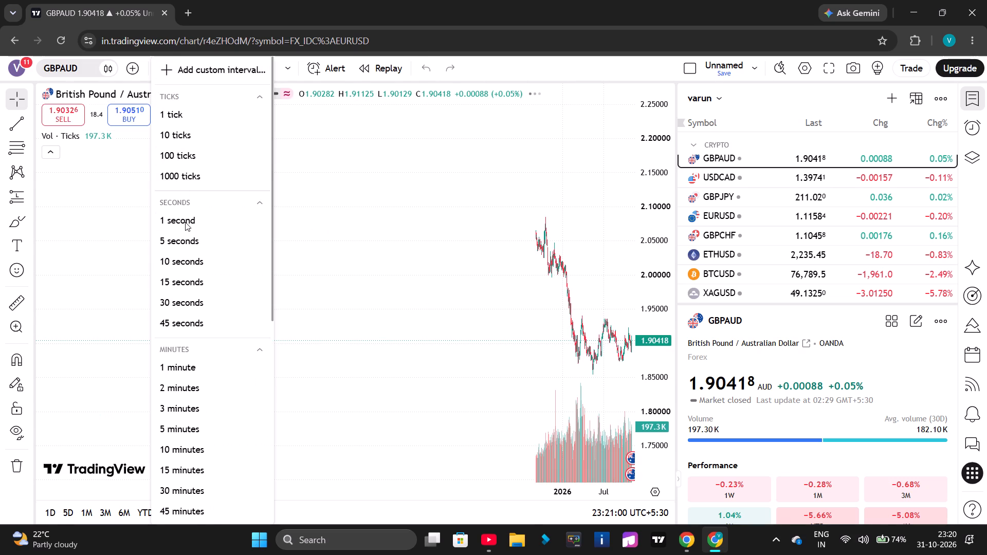
{"action": "scroll", "coordinate": [197, 493], "scroll_direction": "down", "scroll_amount": 1}
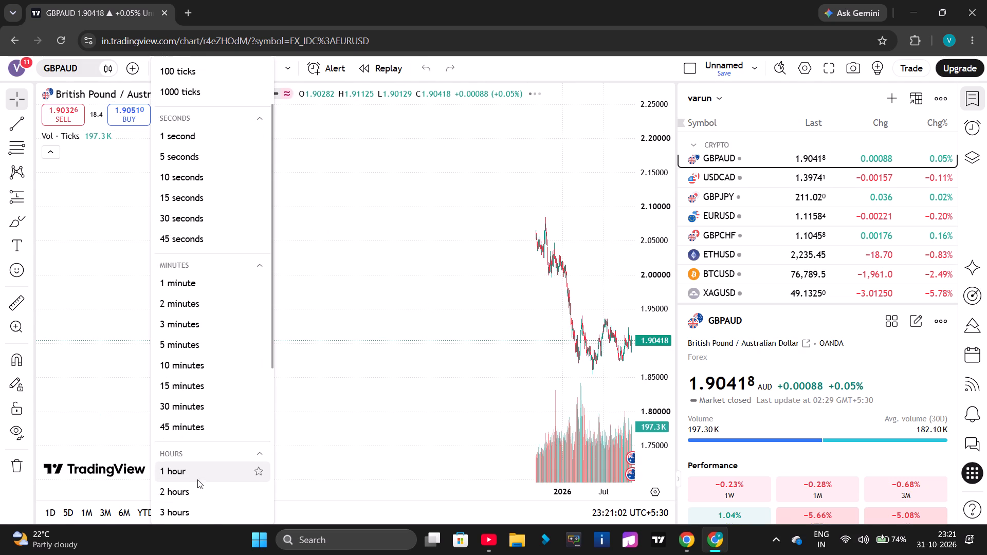
{"action": "left_click", "coordinate": [196, 466]}
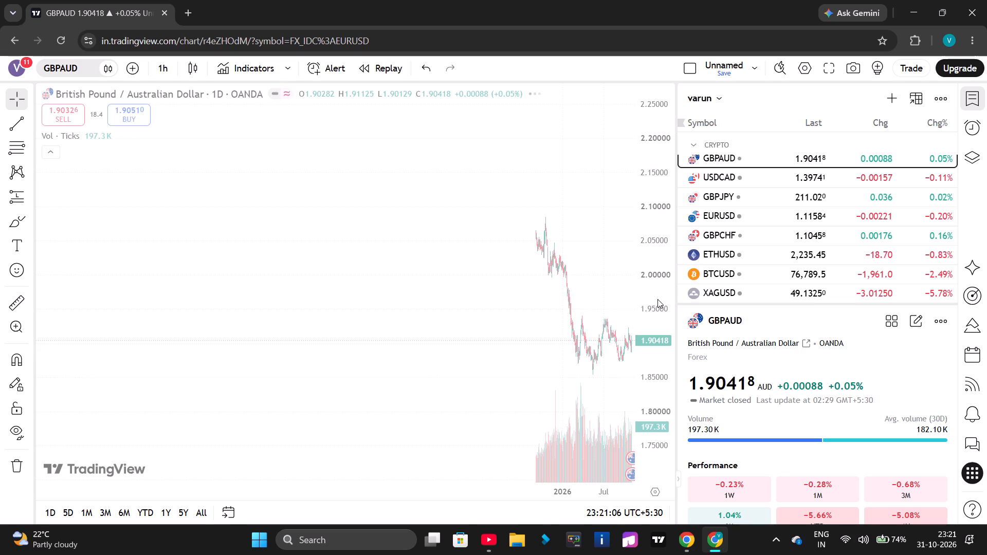
{"action": "scroll", "coordinate": [657, 299], "scroll_direction": "down", "scroll_amount": 3}
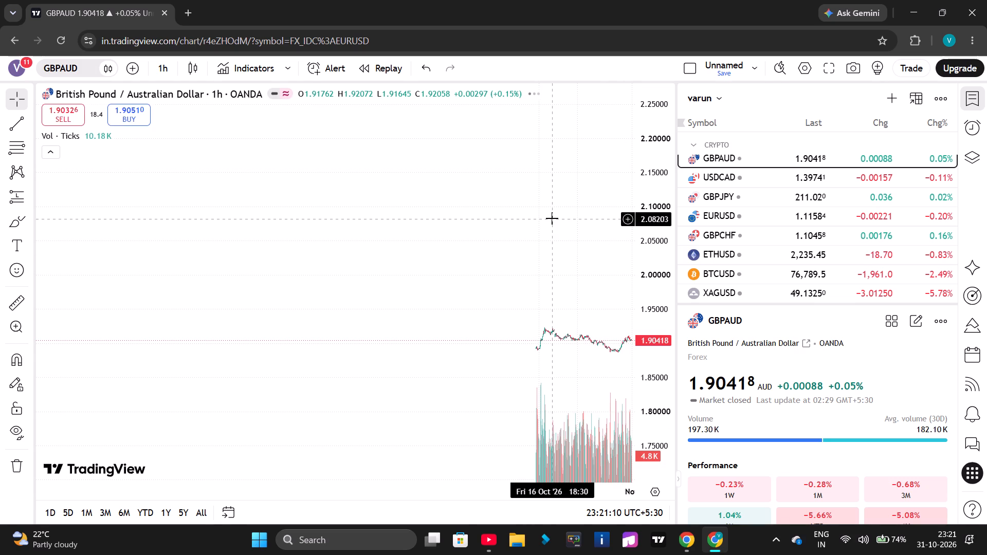
{"action": "left_click", "coordinate": [392, 459]}
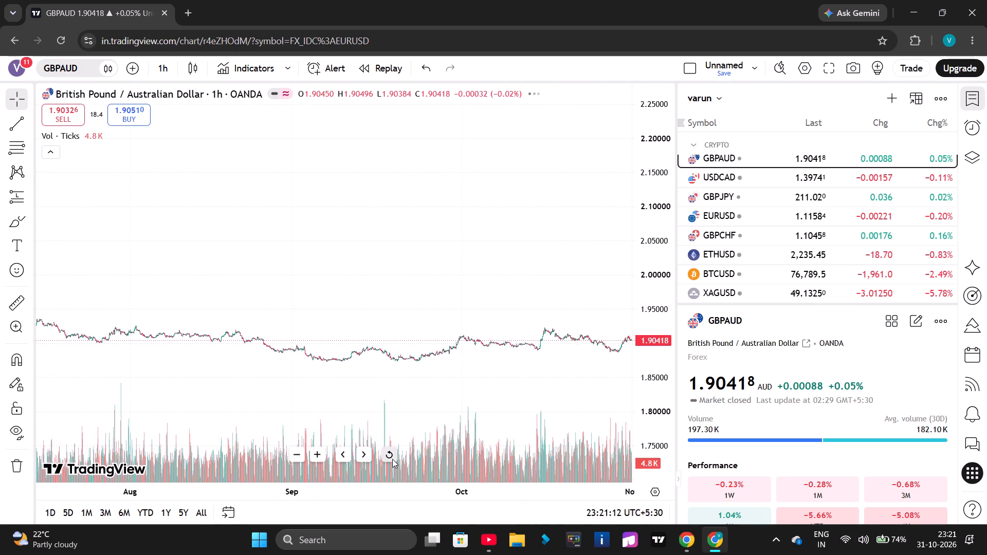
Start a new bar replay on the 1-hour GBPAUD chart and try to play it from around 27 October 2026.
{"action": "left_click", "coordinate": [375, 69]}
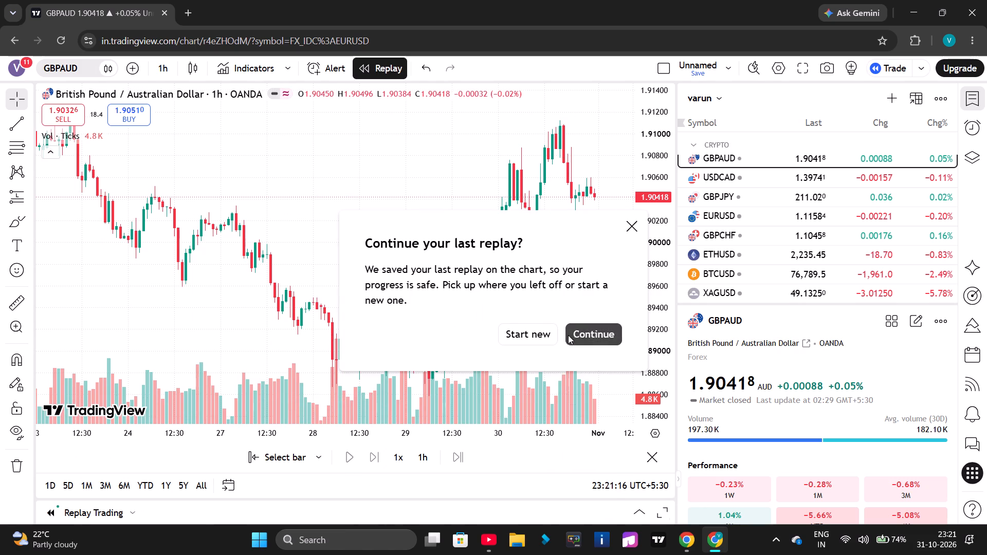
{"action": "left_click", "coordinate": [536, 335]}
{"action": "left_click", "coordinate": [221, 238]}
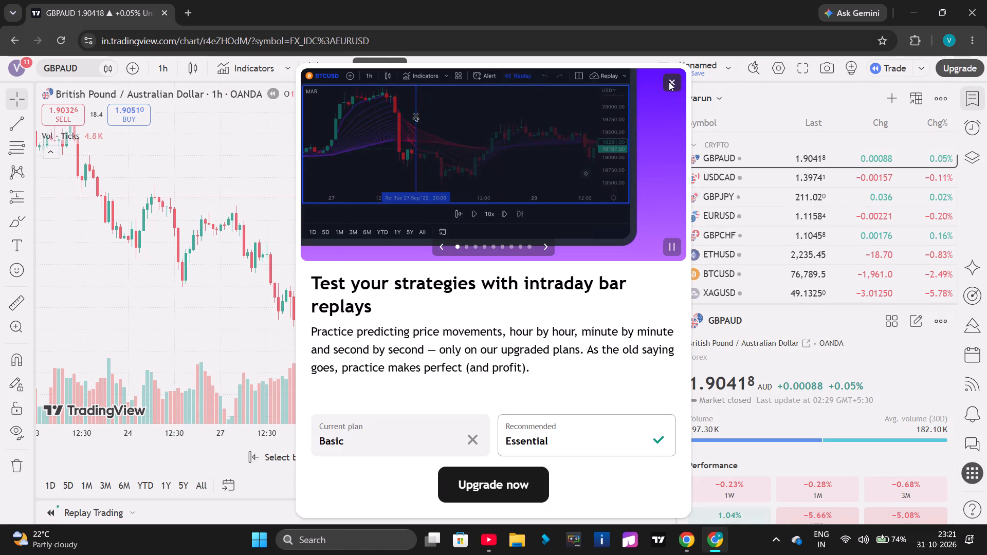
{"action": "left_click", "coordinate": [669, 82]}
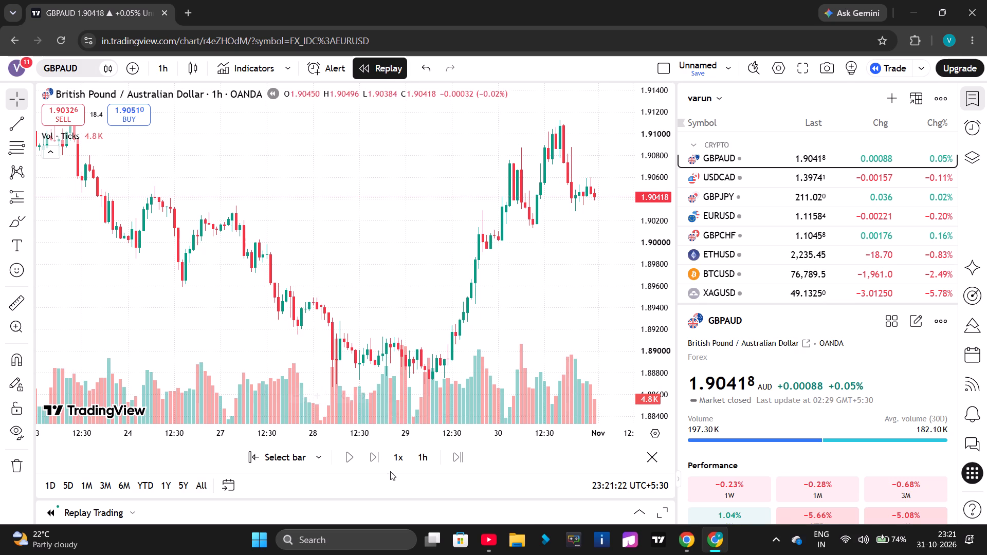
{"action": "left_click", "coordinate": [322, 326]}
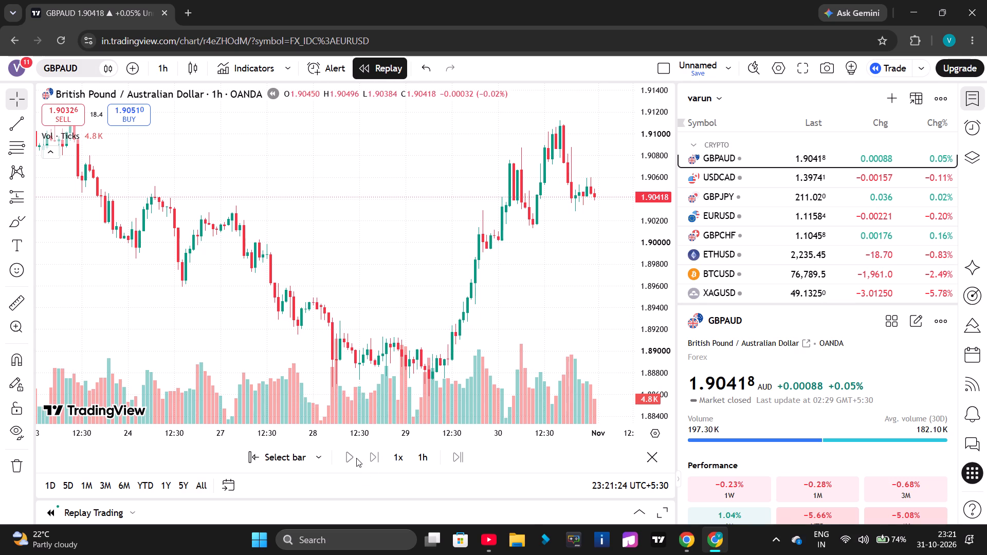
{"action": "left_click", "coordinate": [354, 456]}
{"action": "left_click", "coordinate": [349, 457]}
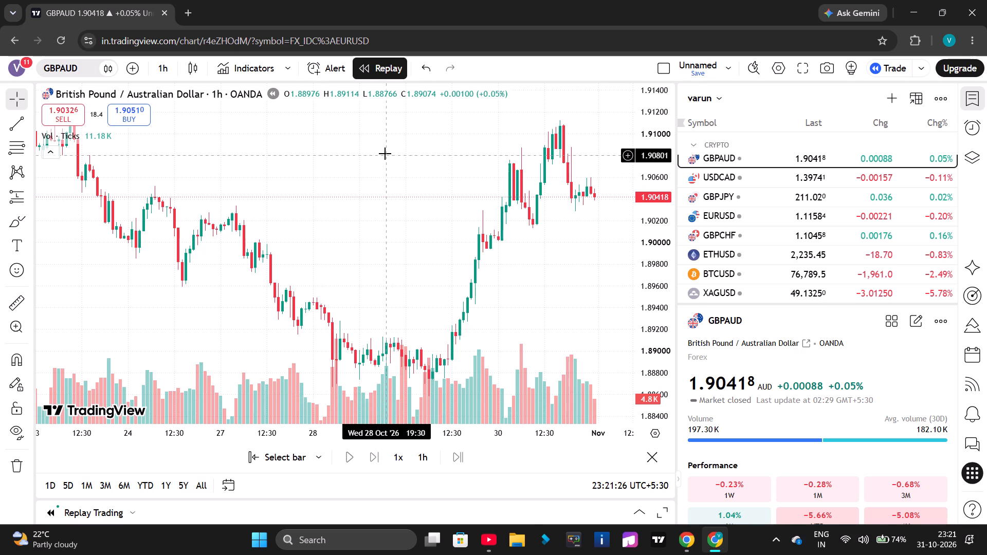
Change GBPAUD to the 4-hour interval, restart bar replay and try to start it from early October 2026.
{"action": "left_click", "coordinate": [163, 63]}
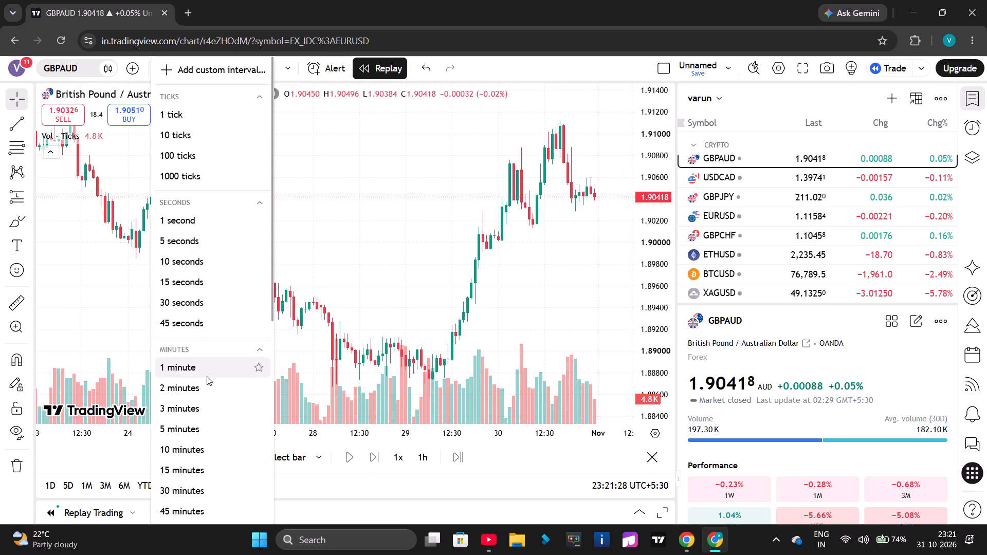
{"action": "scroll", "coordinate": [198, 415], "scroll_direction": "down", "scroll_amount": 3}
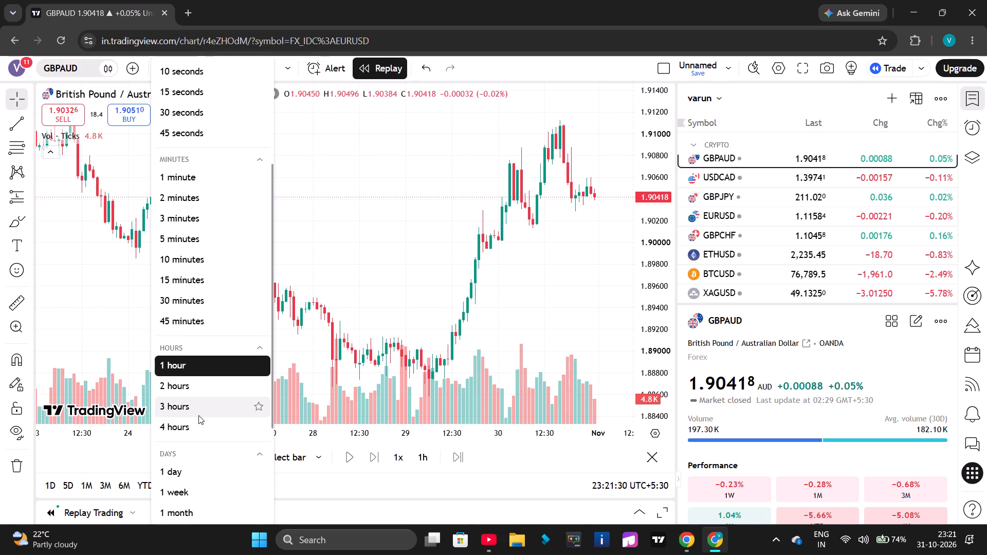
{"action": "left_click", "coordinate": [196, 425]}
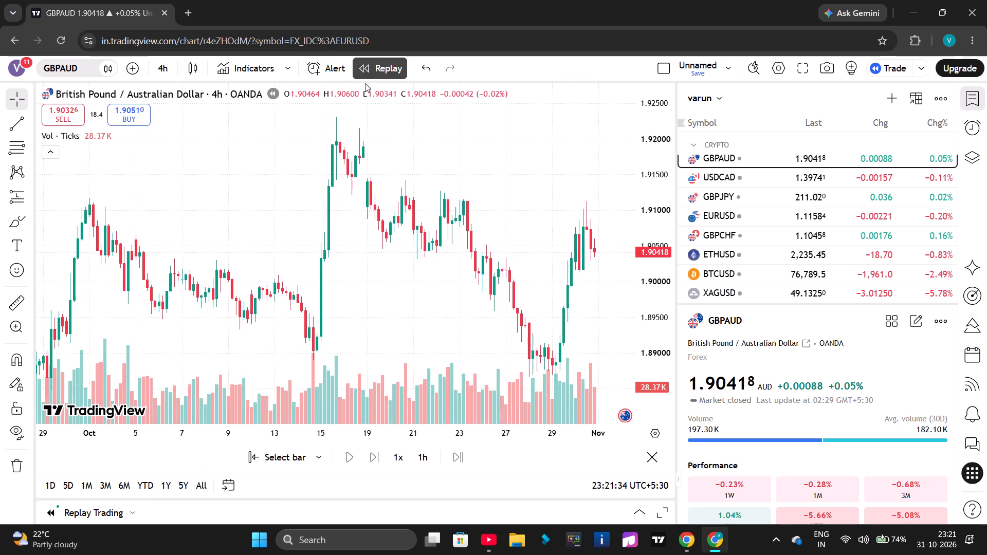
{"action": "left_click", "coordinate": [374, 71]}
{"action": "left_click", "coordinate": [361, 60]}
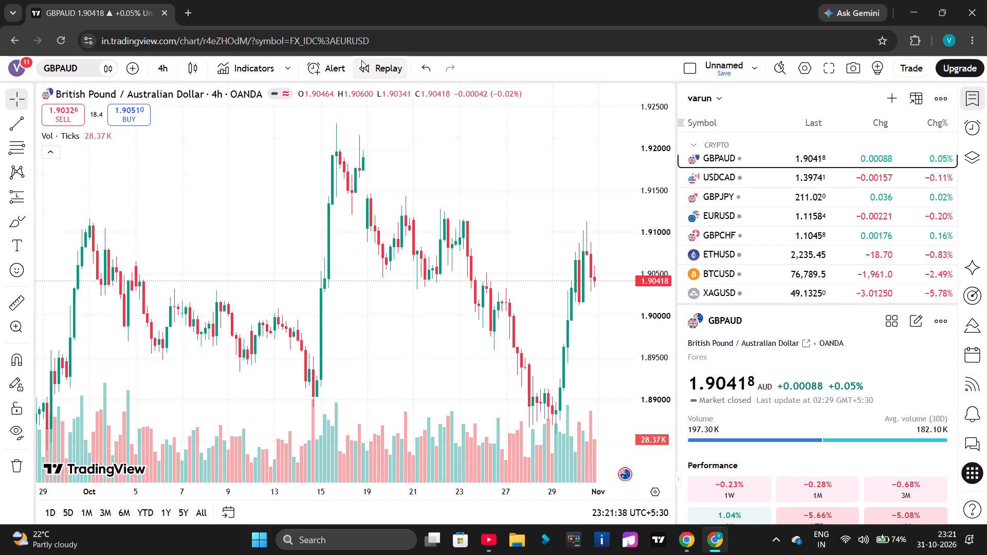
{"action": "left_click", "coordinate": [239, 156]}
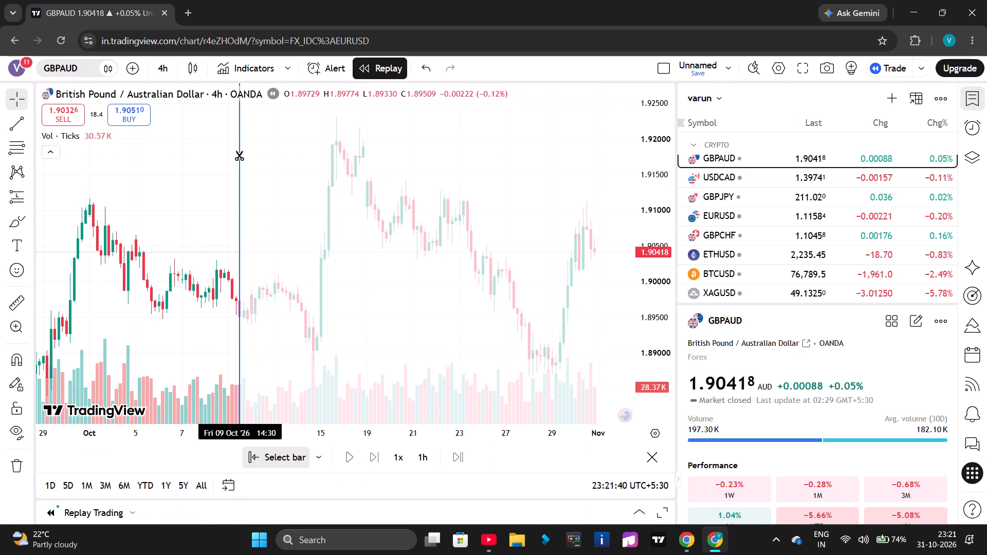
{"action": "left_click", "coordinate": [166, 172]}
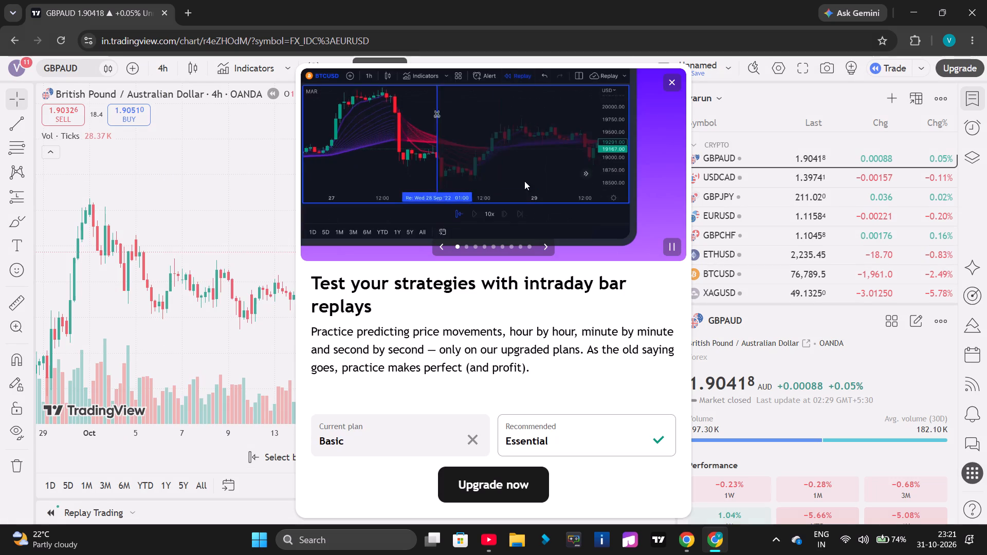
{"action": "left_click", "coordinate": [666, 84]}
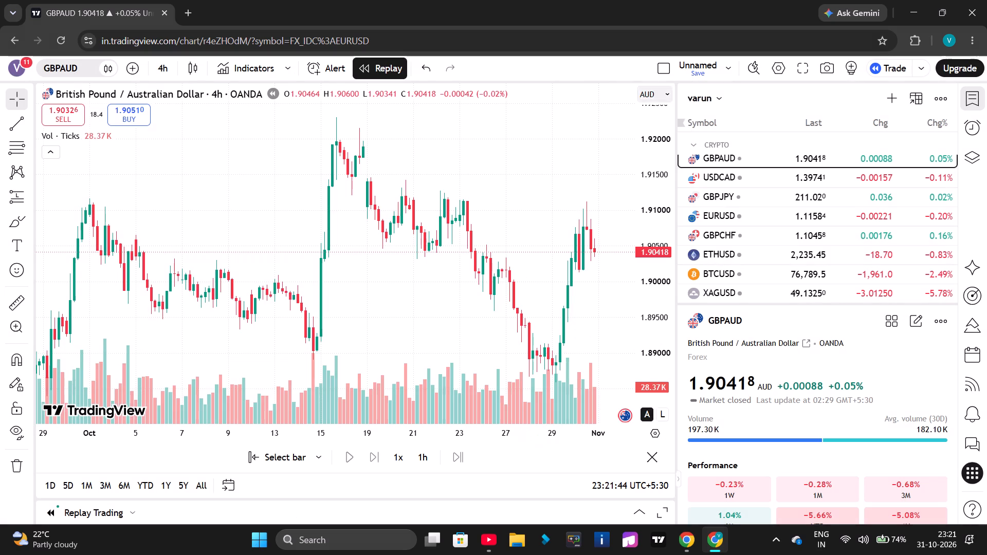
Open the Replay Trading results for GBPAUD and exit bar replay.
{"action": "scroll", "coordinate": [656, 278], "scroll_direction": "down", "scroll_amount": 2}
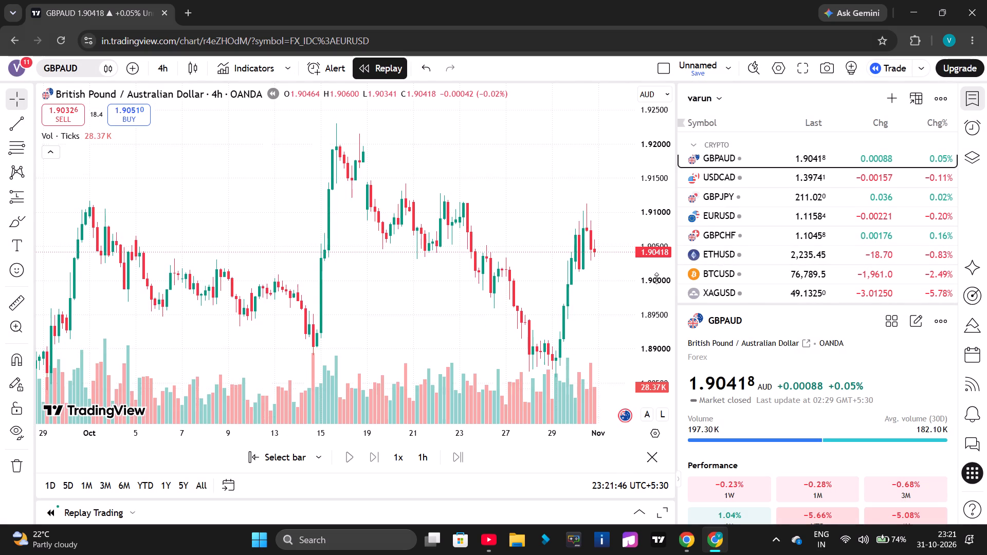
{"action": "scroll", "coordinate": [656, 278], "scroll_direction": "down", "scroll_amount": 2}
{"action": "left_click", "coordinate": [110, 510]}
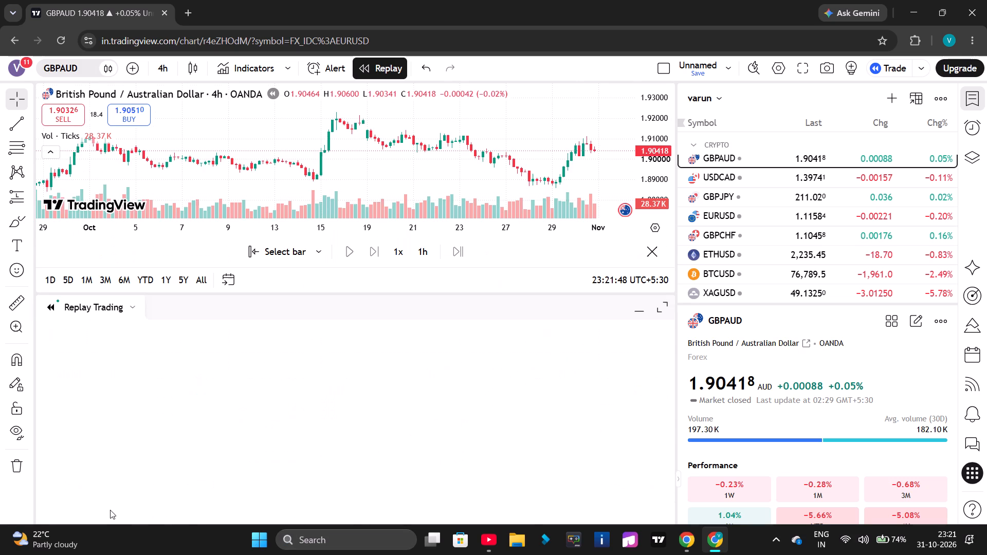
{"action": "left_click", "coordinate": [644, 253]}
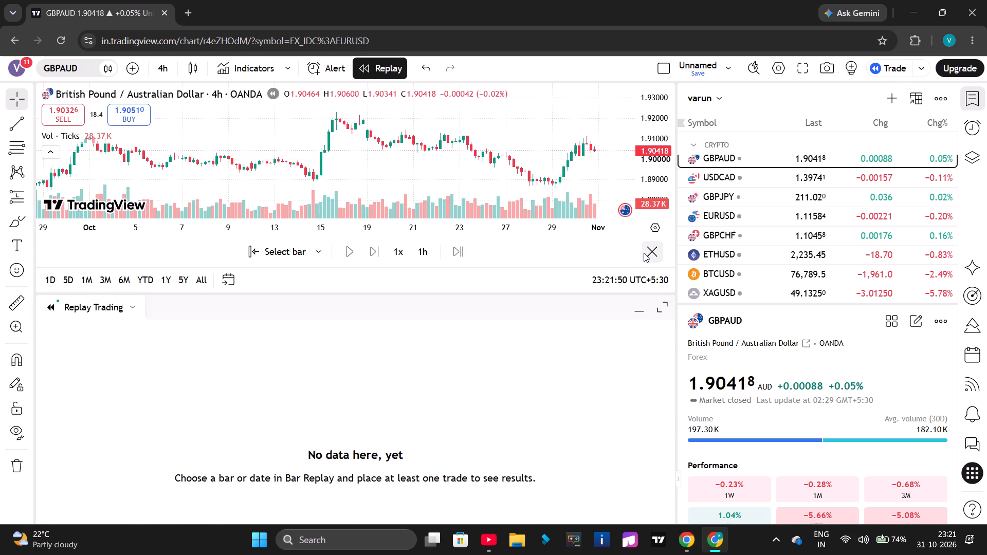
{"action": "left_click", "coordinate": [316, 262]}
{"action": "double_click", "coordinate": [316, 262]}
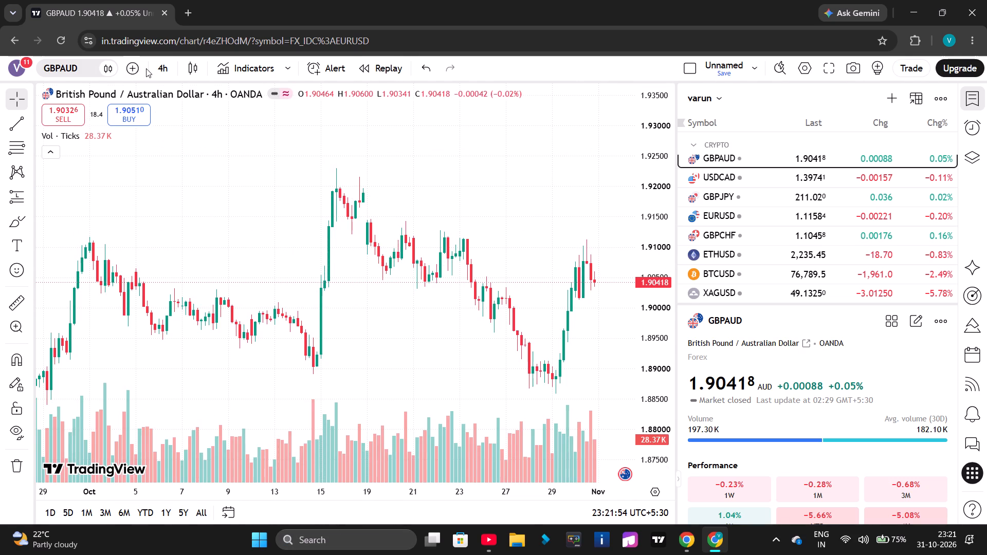
Switch GBPAUD to the 1-day interval and start bar replay from around late June 2026.
{"action": "left_click", "coordinate": [159, 70]}
{"action": "scroll", "coordinate": [177, 465], "scroll_direction": "down", "scroll_amount": 3}
{"action": "left_click", "coordinate": [178, 418]}
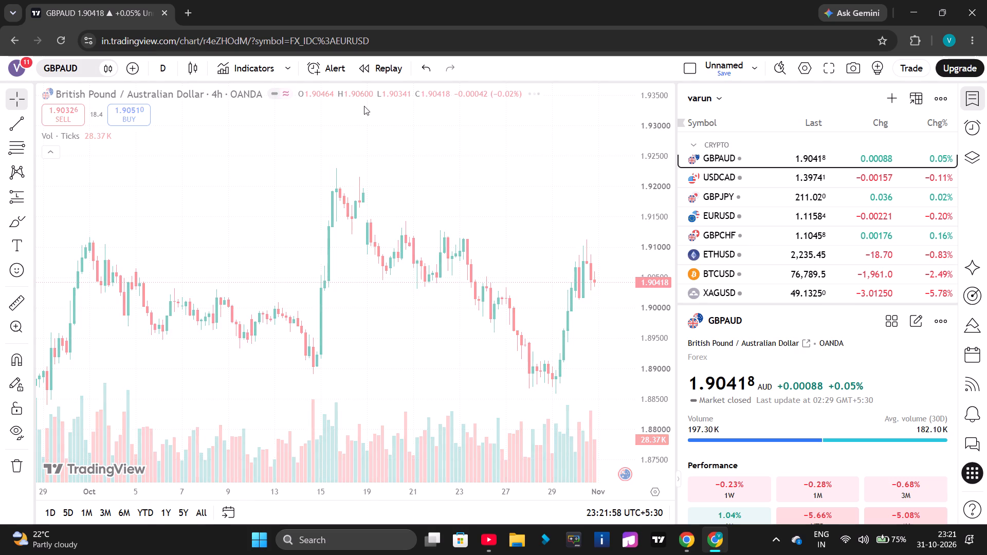
{"action": "left_click", "coordinate": [368, 76]}
{"action": "left_click", "coordinate": [251, 142]}
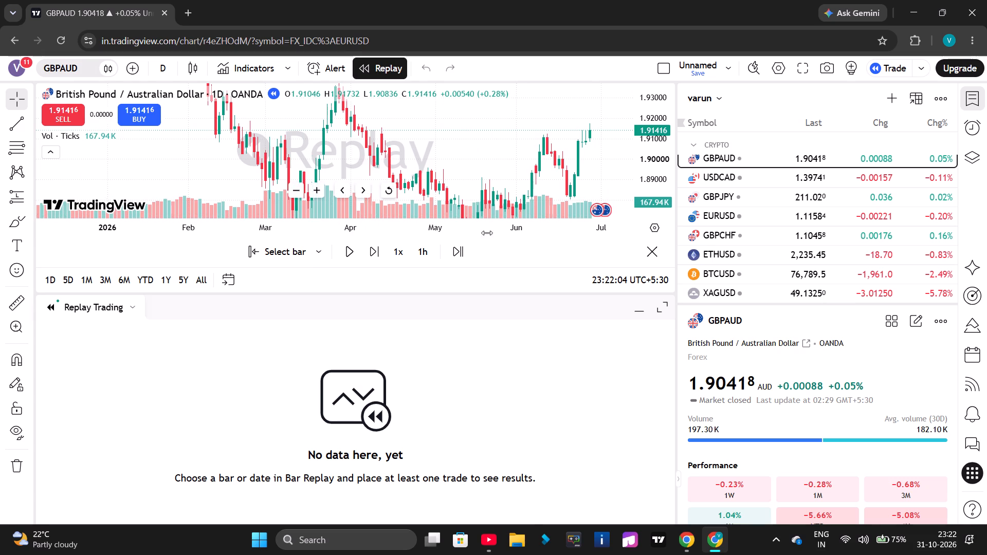
Stay in the current GBPAUD replay and collapse the Replay Trading results.
{"action": "left_click", "coordinate": [651, 242]}
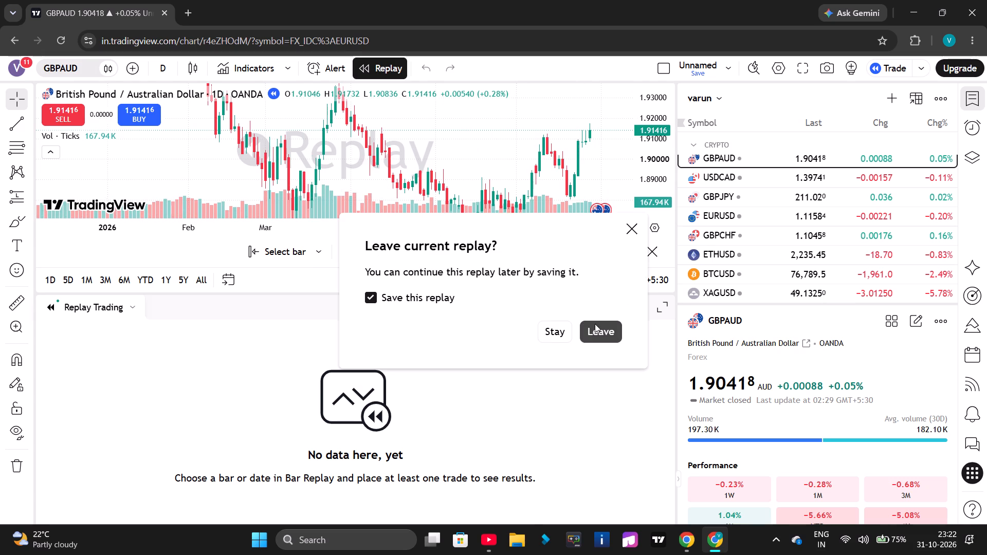
{"action": "left_click", "coordinate": [568, 332]}
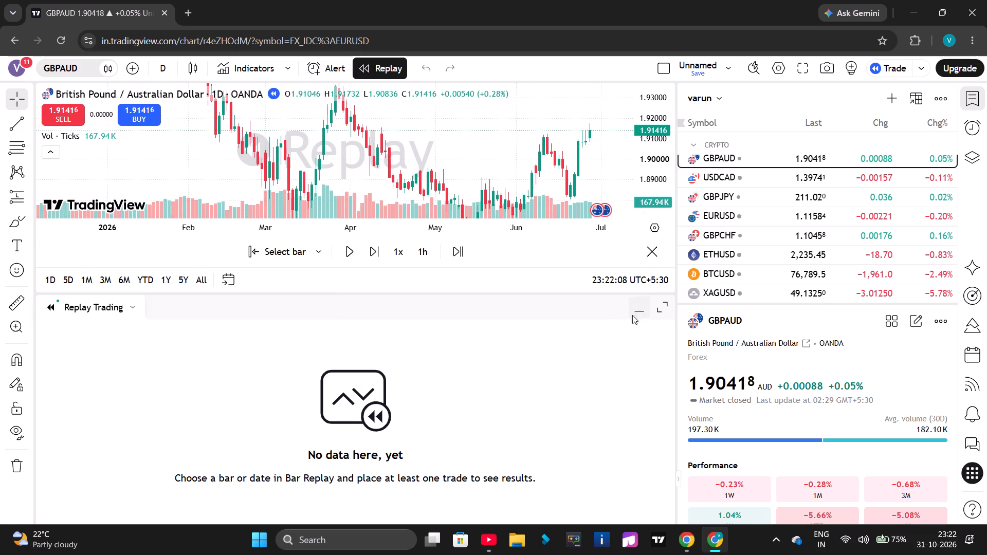
{"action": "left_click", "coordinate": [637, 309]}
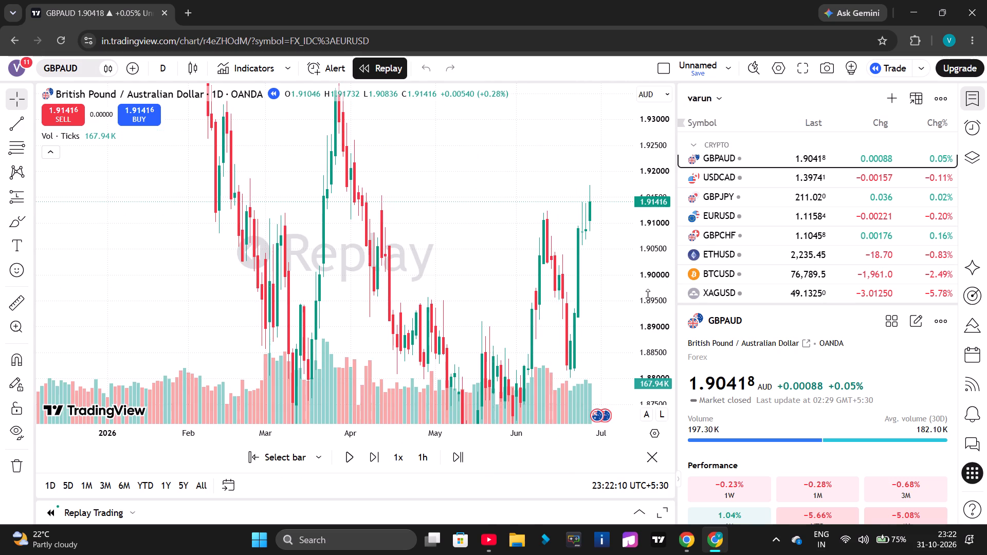
Examine the earlier daily GBPAUD price history in the replay, back to late 2024.
{"action": "scroll", "coordinate": [648, 294], "scroll_direction": "down", "scroll_amount": 5}
{"action": "scroll", "coordinate": [449, 276], "scroll_direction": "down", "scroll_amount": 3}
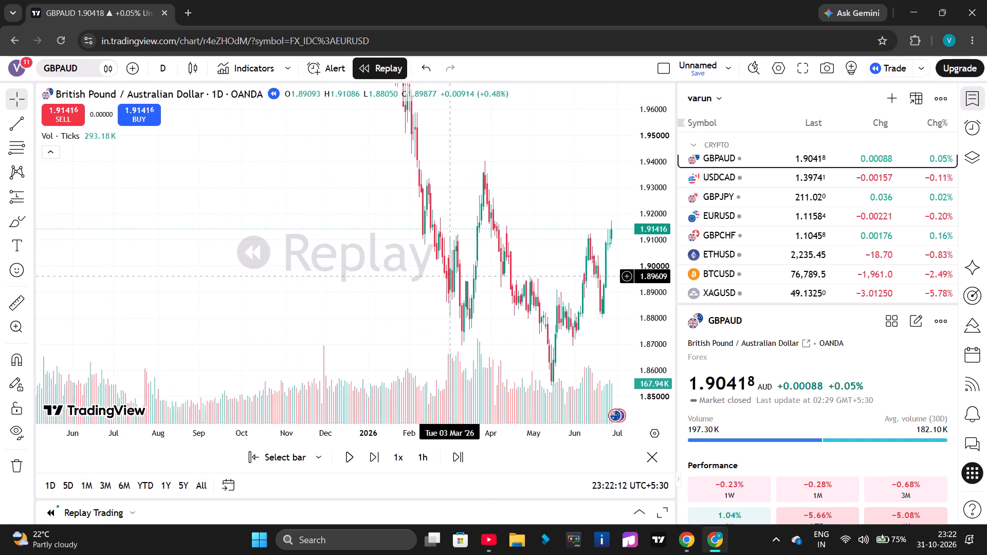
{"action": "left_click_drag", "start_coordinate": [441, 193], "coordinate": [427, 304]}
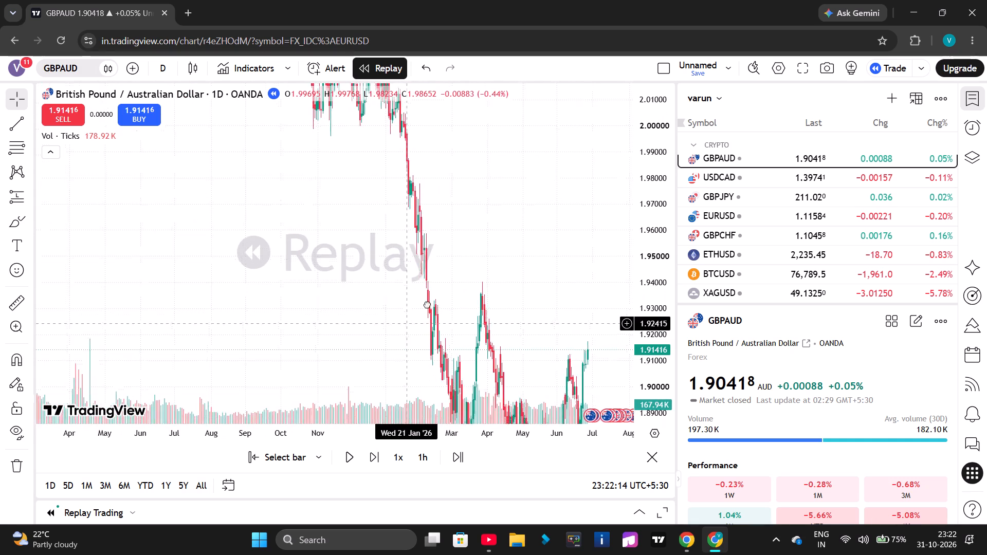
{"action": "left_click_drag", "start_coordinate": [427, 304], "coordinate": [447, 255]}
{"action": "scroll", "coordinate": [647, 304], "scroll_direction": "down", "scroll_amount": 3}
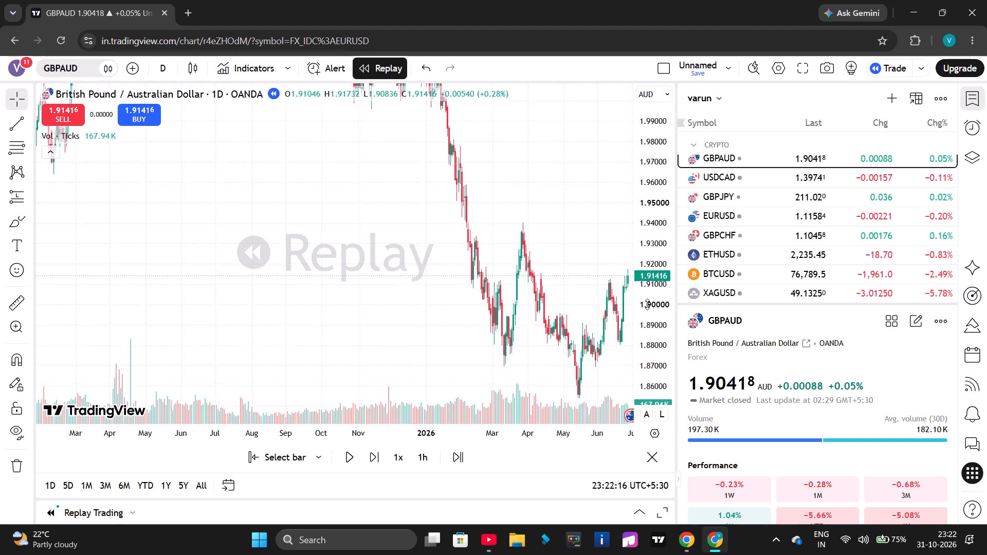
{"action": "scroll", "coordinate": [647, 304], "scroll_direction": "down", "scroll_amount": 3}
{"action": "scroll", "coordinate": [647, 304], "scroll_direction": "up", "scroll_amount": 6}
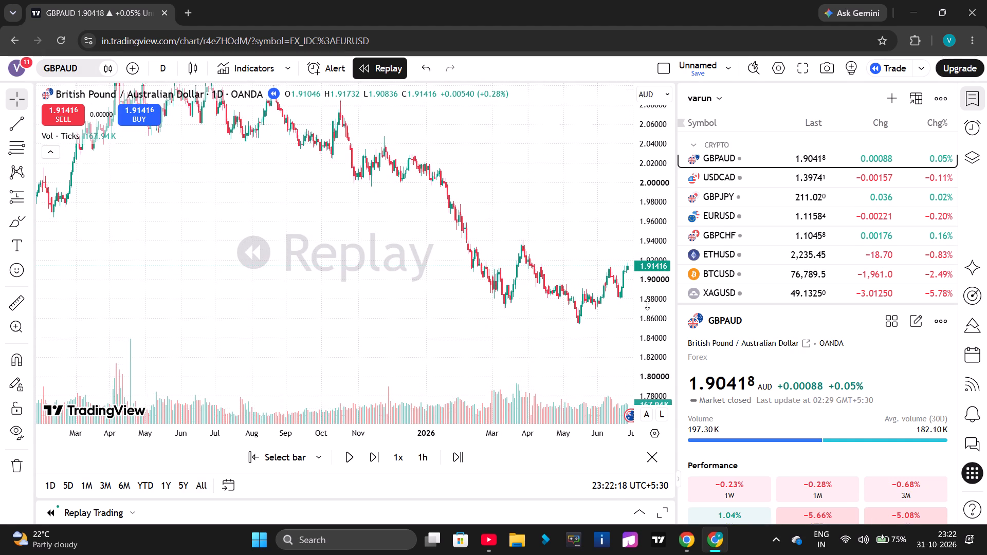
{"action": "scroll", "coordinate": [647, 304], "scroll_direction": "up", "scroll_amount": 1}
{"action": "left_click_drag", "start_coordinate": [460, 273], "coordinate": [506, 272]}
{"action": "scroll", "coordinate": [443, 283], "scroll_direction": "down", "scroll_amount": 1}
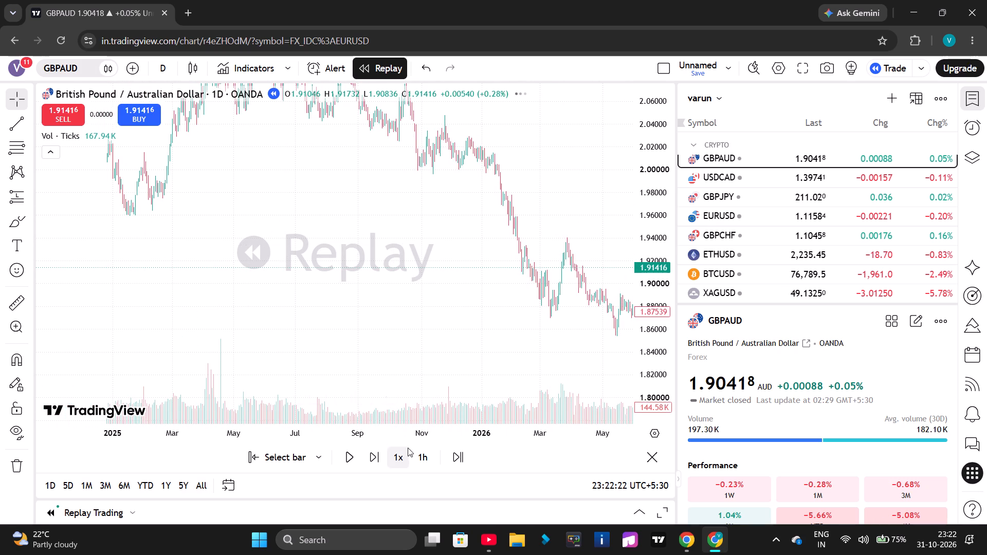
{"action": "left_click", "coordinate": [253, 221]}
{"action": "left_click", "coordinate": [253, 221]}
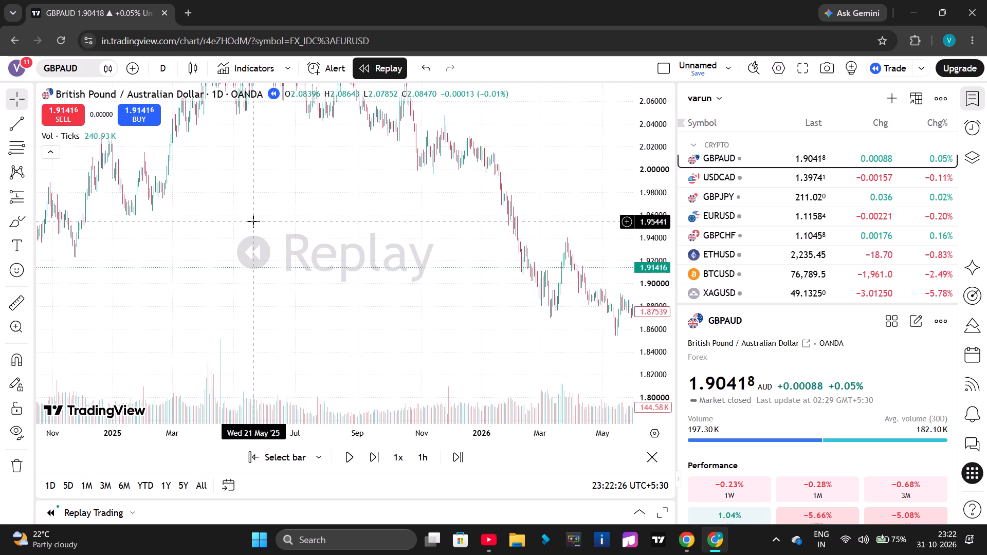
Switch the daily replay chart to USDCAD and start playback.
{"action": "key", "text": "space"}
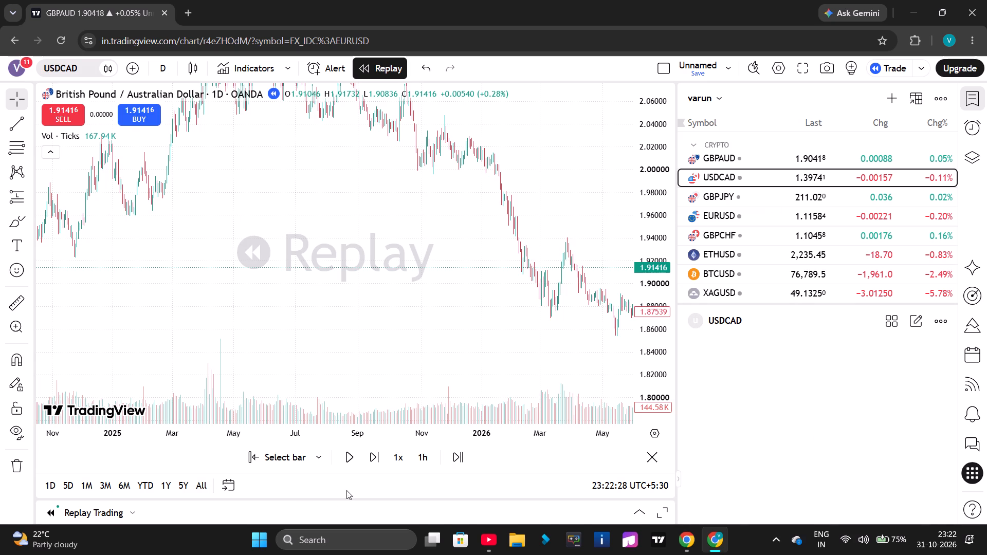
{"action": "left_click", "coordinate": [342, 460]}
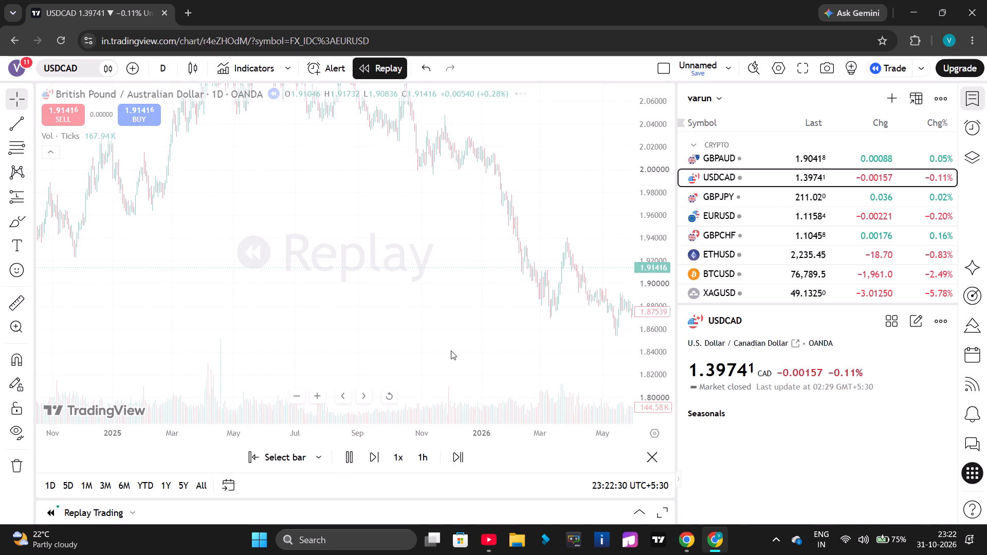
{"action": "scroll", "coordinate": [451, 350], "scroll_direction": "left", "scroll_amount": 2}
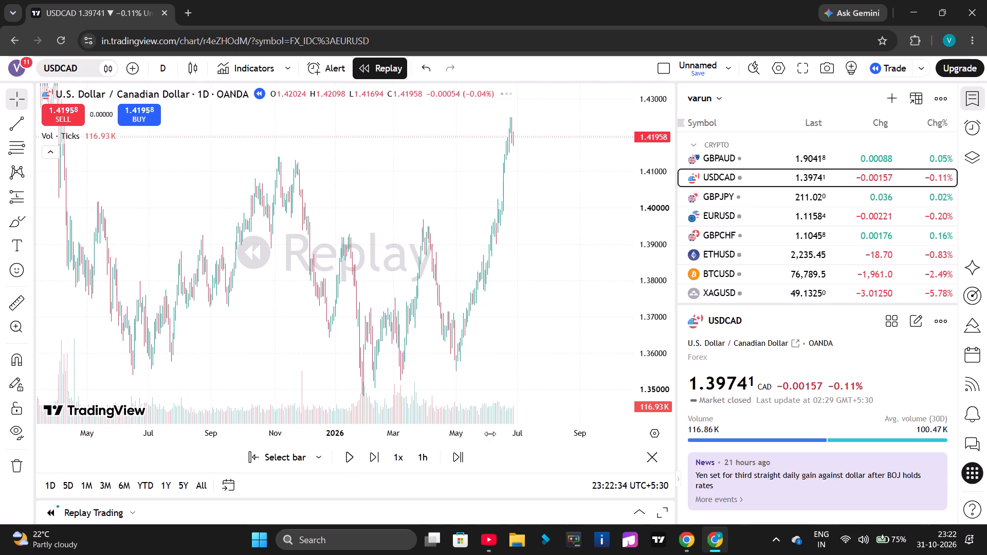
Try replay speeds 0.5x, 3x and 10x on the daily USDCAD chart and start playback at 10x.
{"action": "left_click", "coordinate": [398, 466]}
{"action": "left_click", "coordinate": [419, 362]}
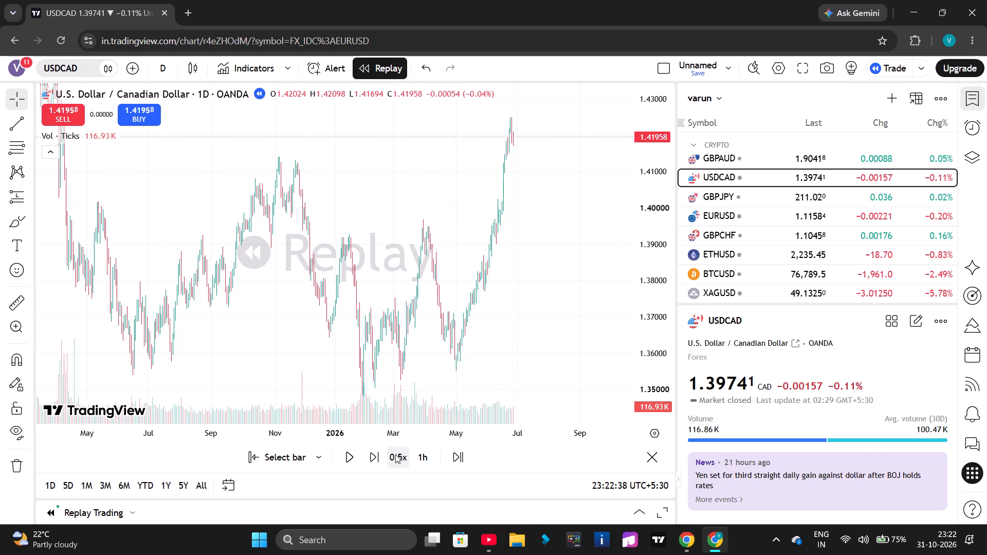
{"action": "left_click", "coordinate": [395, 454]}
{"action": "left_click", "coordinate": [401, 319]}
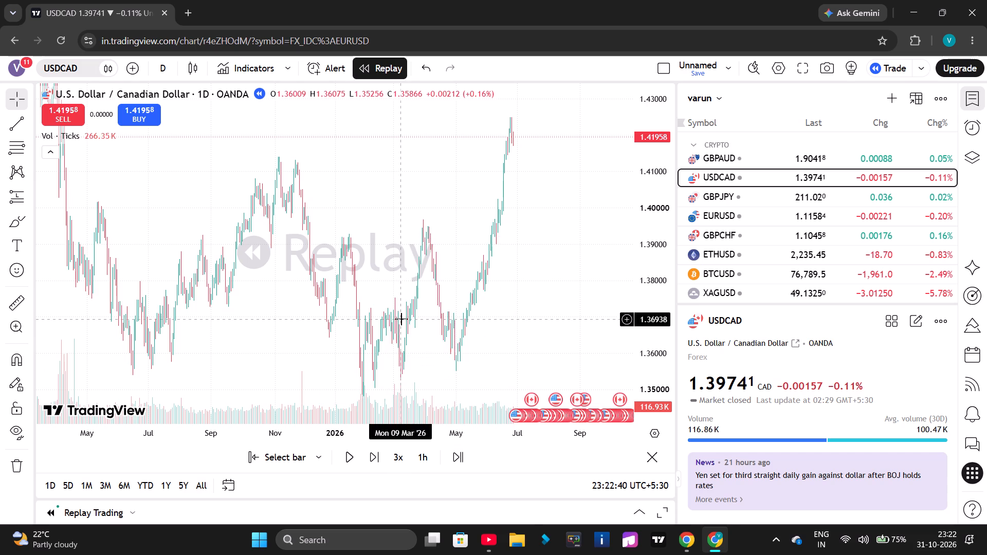
{"action": "left_click", "coordinate": [392, 452]}
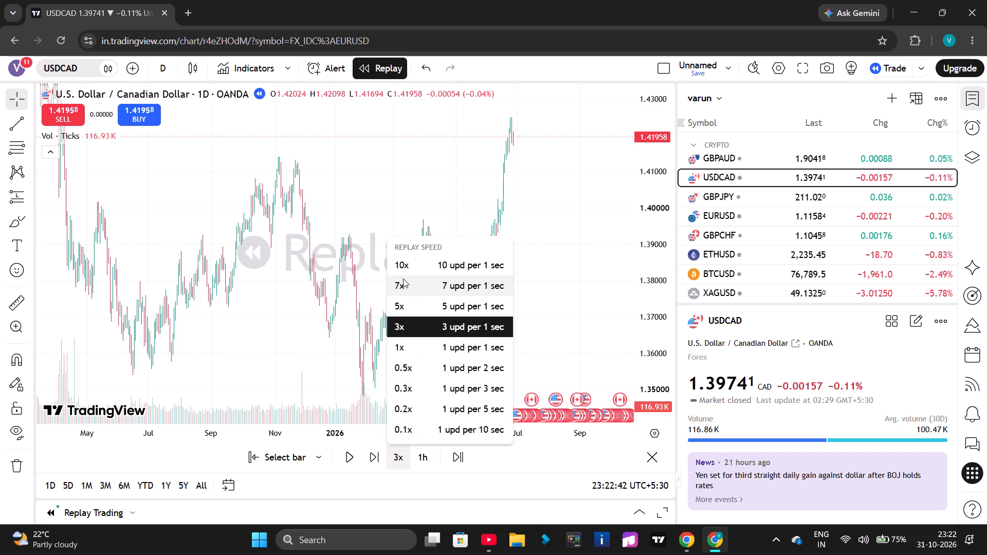
{"action": "left_click", "coordinate": [403, 262]}
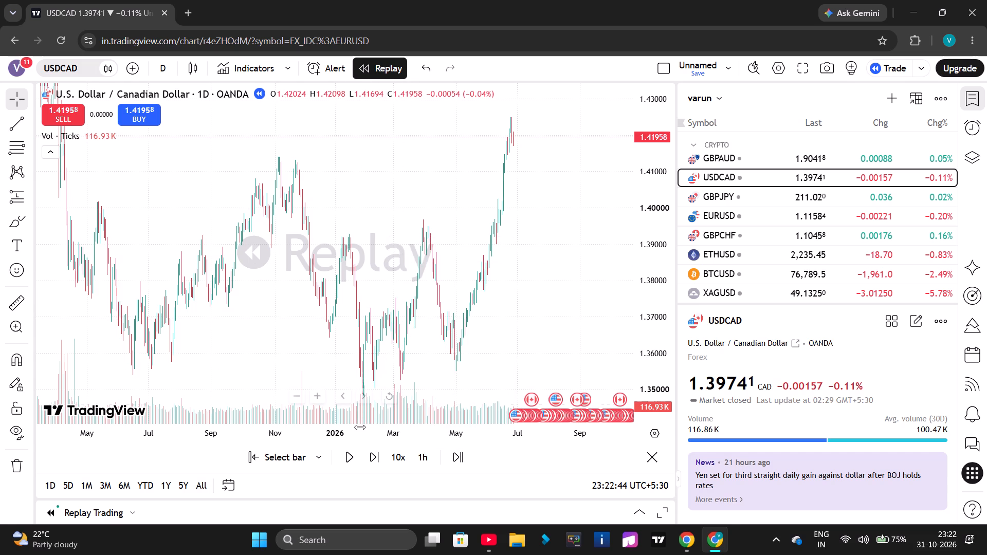
{"action": "left_click", "coordinate": [350, 466]}
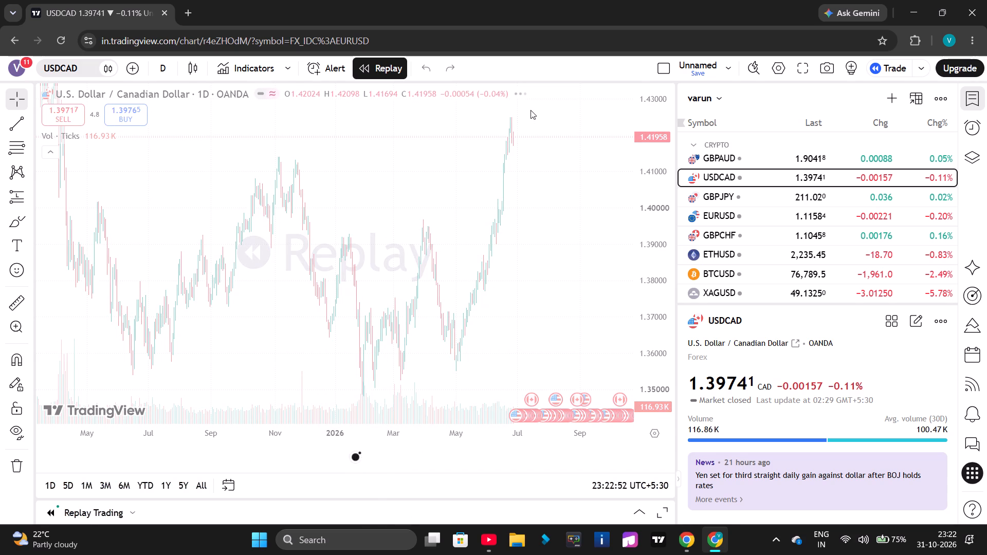
Exit bar replay on the USDCAD chart.
{"action": "left_click", "coordinate": [291, 348]}
{"action": "left_click", "coordinate": [387, 70]}
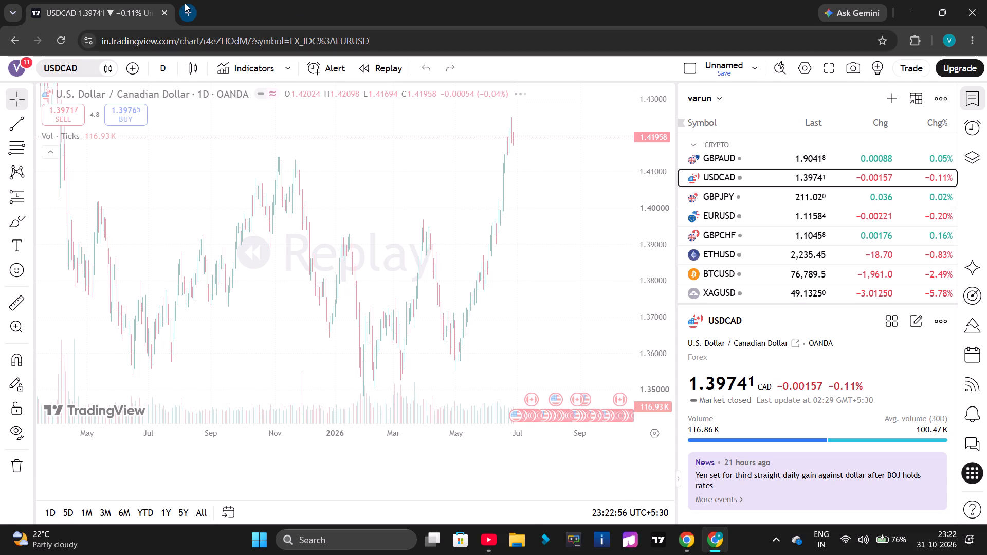
Save the current unnamed chart layout.
{"action": "left_click", "coordinate": [715, 71]}
{"action": "left_click", "coordinate": [725, 77]}
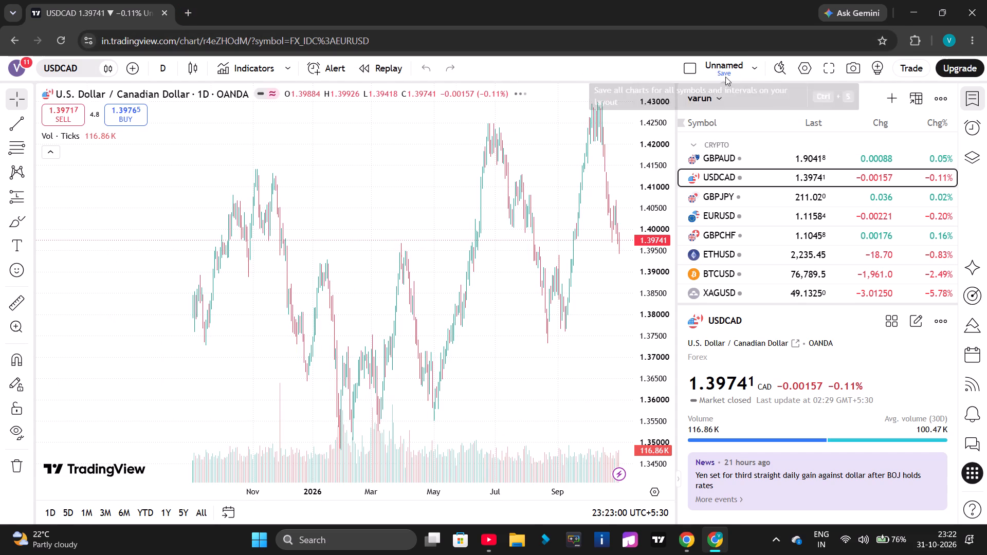
Select the Unnamed layout among the recently used layouts and bring up the BTCUSD chart.
{"action": "left_click", "coordinate": [747, 61]}
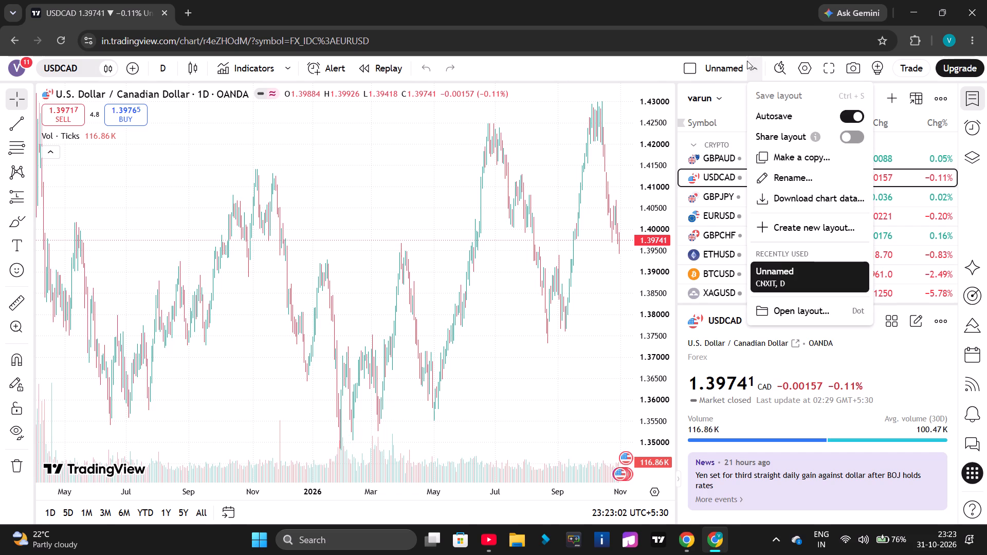
{"action": "right_click", "coordinate": [763, 283]}
{"action": "double_click", "coordinate": [776, 281]}
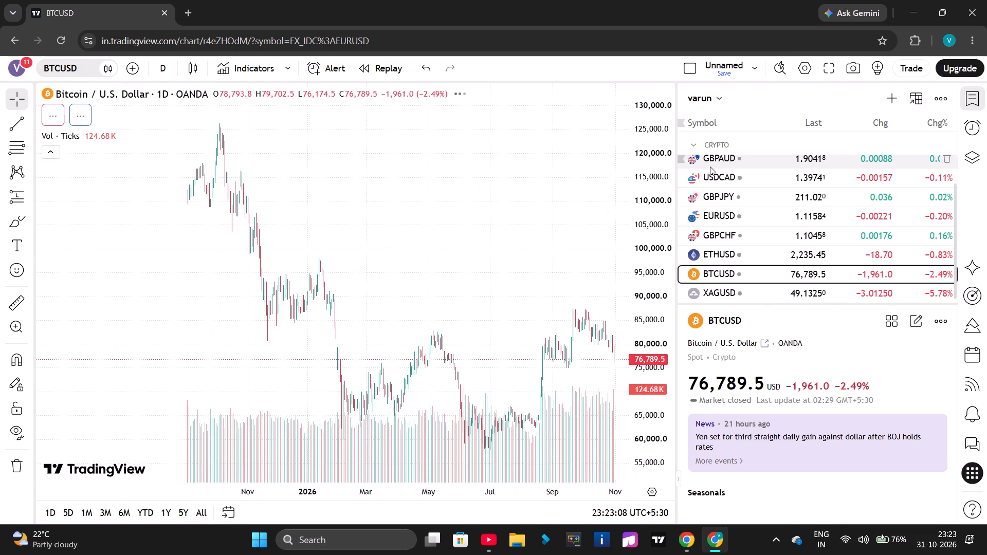
Show the Bid & Ask and Price ranges sections in the BTCUSD symbol details, keeping Volume enabled.
{"action": "left_click", "coordinate": [946, 321]}
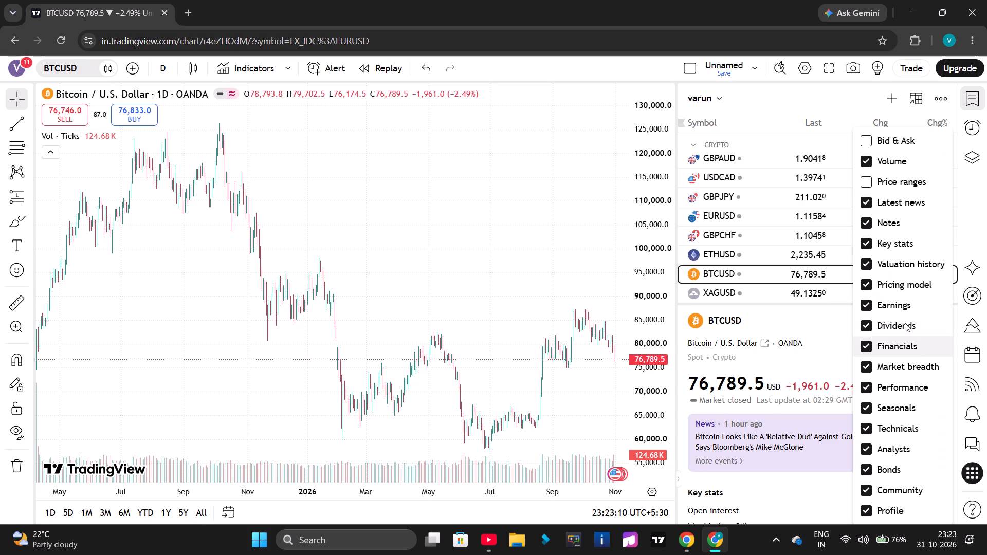
{"action": "left_click", "coordinate": [866, 160]}
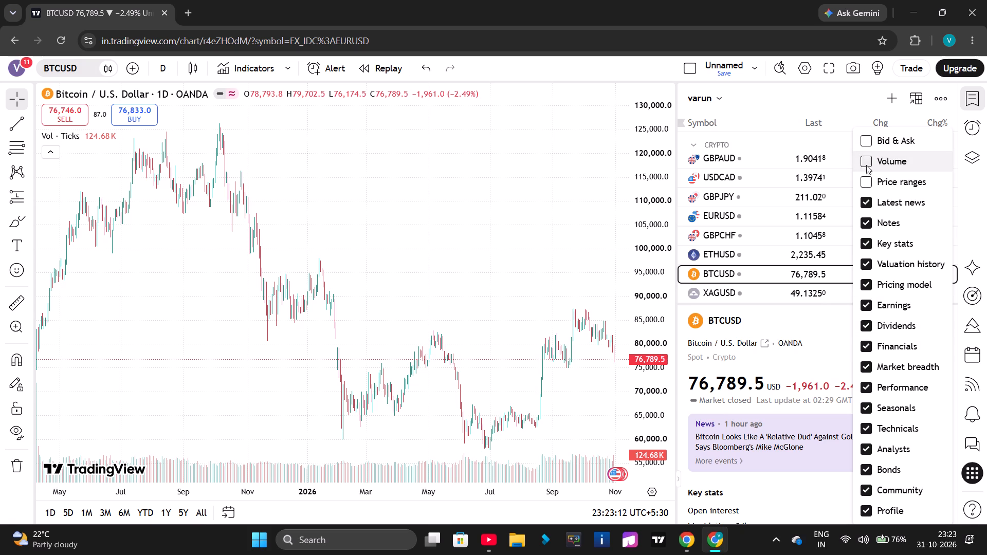
{"action": "left_click", "coordinate": [868, 167]}
{"action": "left_click", "coordinate": [866, 144]}
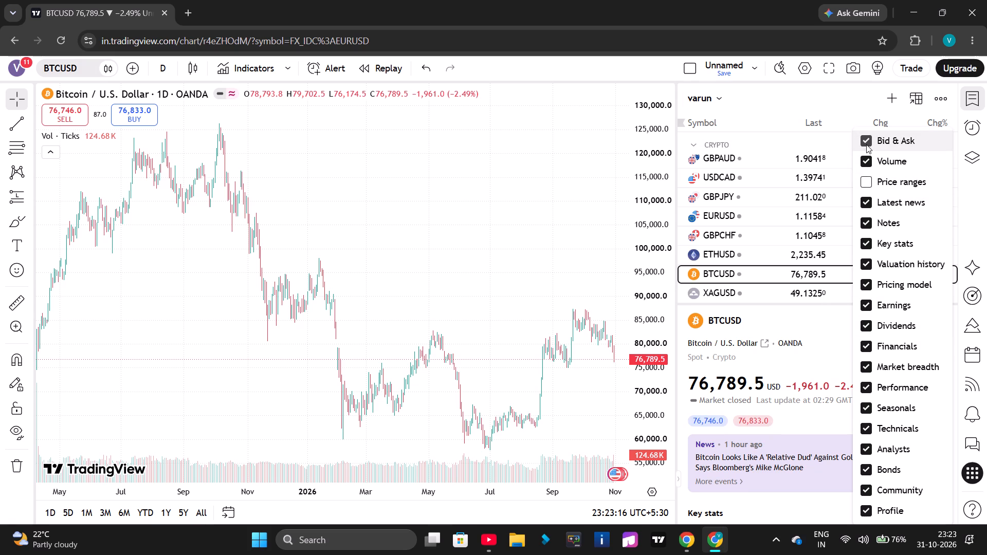
{"action": "left_click", "coordinate": [866, 144]}
{"action": "left_click", "coordinate": [866, 144]}
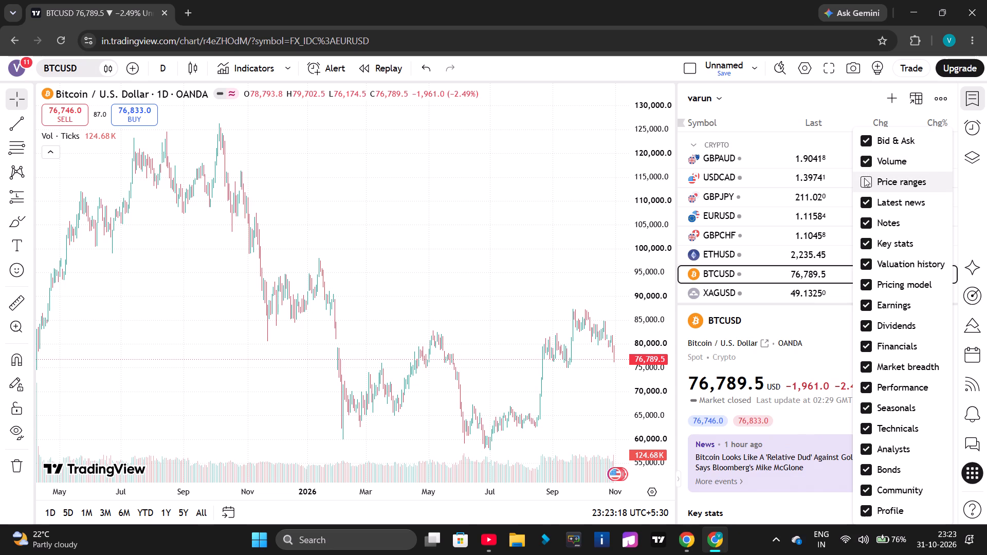
{"action": "left_click", "coordinate": [864, 178]}
{"action": "left_click", "coordinate": [864, 178]}
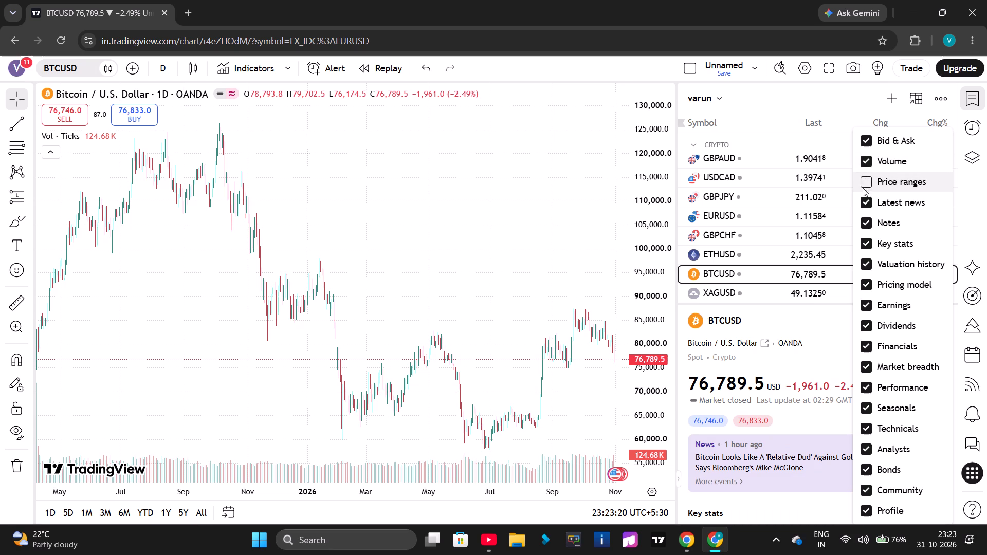
{"action": "left_click", "coordinate": [862, 185]}
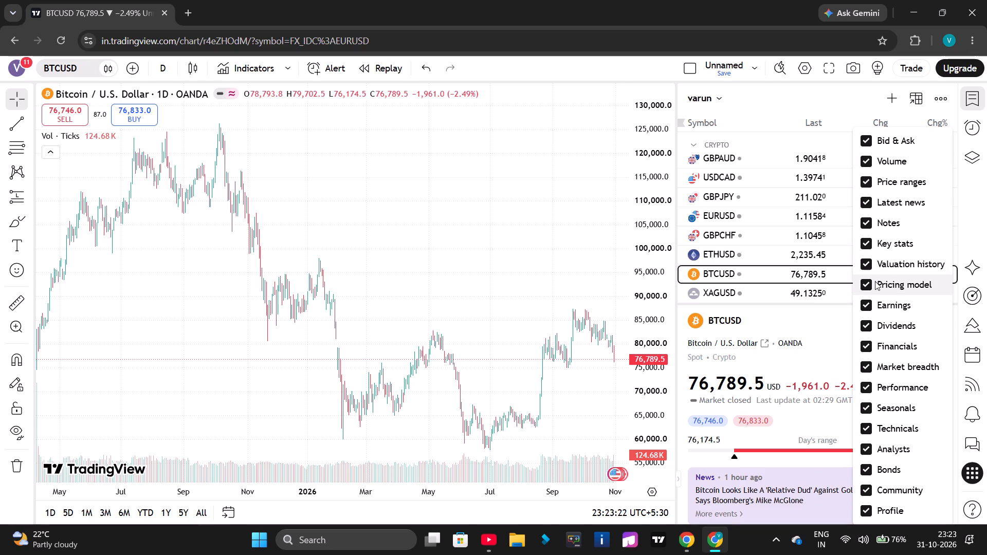
Hide the Notes and Earnings sections in the symbol details, keeping Valuation history enabled.
{"action": "left_click", "coordinate": [866, 263]}
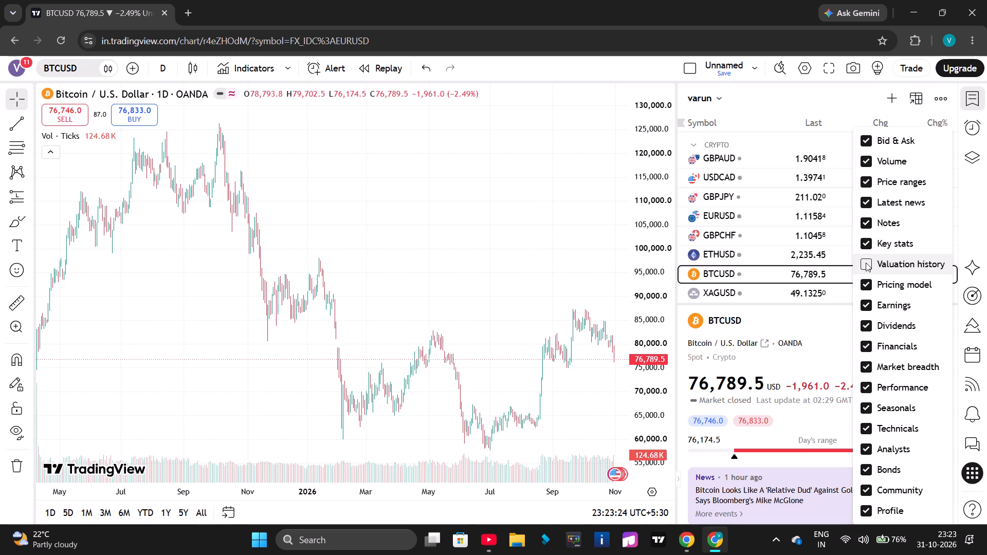
{"action": "left_click", "coordinate": [866, 263]}
{"action": "left_click", "coordinate": [863, 225]}
{"action": "left_click", "coordinate": [865, 310]}
{"action": "left_click", "coordinate": [865, 310]}
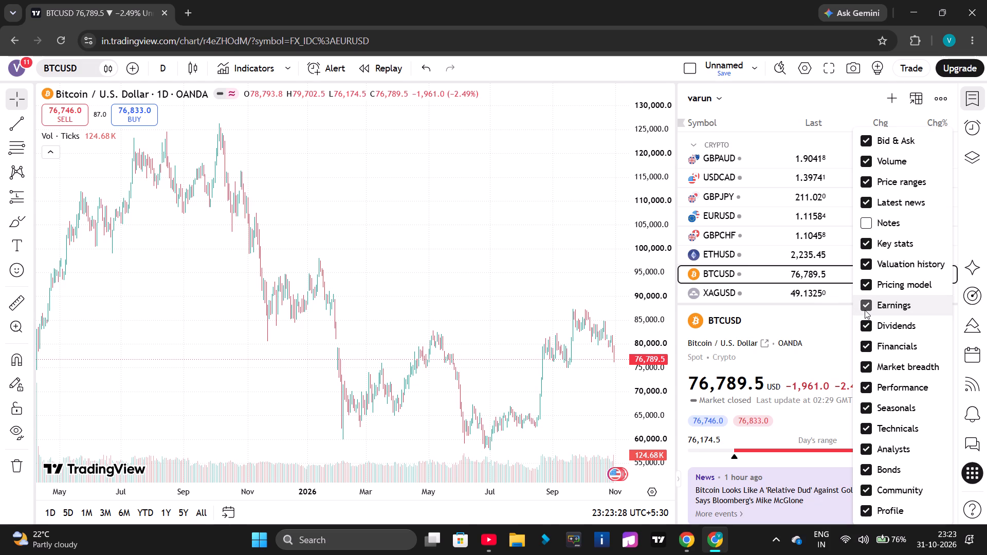
{"action": "left_click", "coordinate": [865, 310]}
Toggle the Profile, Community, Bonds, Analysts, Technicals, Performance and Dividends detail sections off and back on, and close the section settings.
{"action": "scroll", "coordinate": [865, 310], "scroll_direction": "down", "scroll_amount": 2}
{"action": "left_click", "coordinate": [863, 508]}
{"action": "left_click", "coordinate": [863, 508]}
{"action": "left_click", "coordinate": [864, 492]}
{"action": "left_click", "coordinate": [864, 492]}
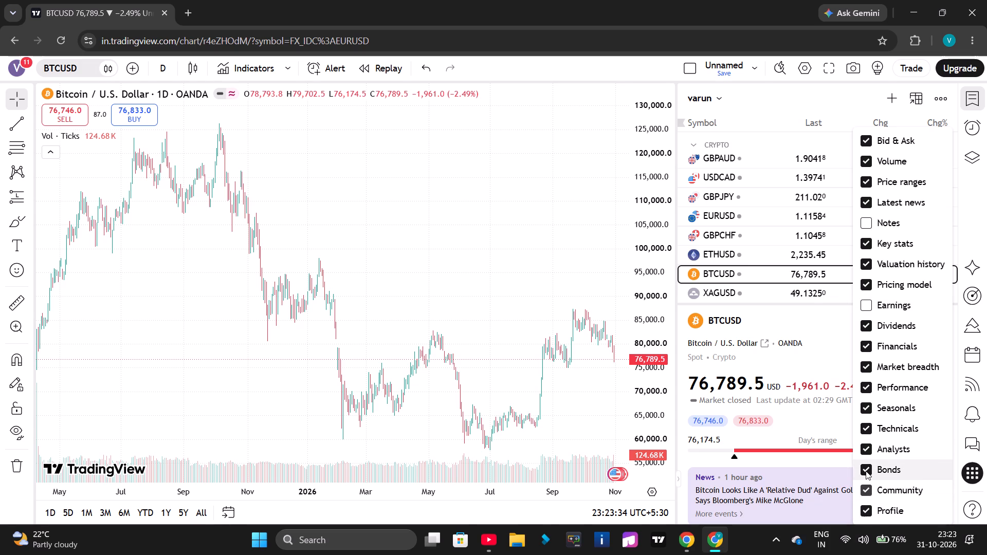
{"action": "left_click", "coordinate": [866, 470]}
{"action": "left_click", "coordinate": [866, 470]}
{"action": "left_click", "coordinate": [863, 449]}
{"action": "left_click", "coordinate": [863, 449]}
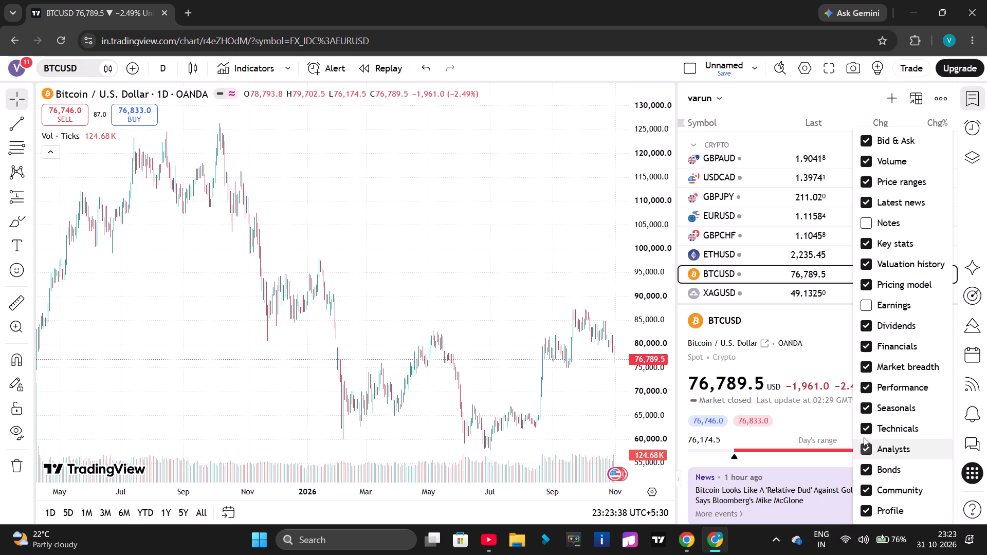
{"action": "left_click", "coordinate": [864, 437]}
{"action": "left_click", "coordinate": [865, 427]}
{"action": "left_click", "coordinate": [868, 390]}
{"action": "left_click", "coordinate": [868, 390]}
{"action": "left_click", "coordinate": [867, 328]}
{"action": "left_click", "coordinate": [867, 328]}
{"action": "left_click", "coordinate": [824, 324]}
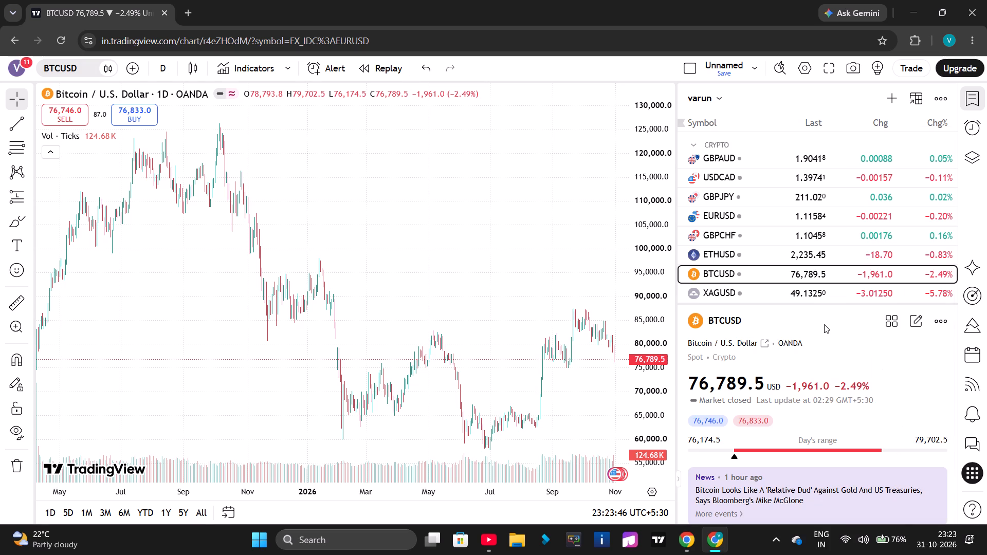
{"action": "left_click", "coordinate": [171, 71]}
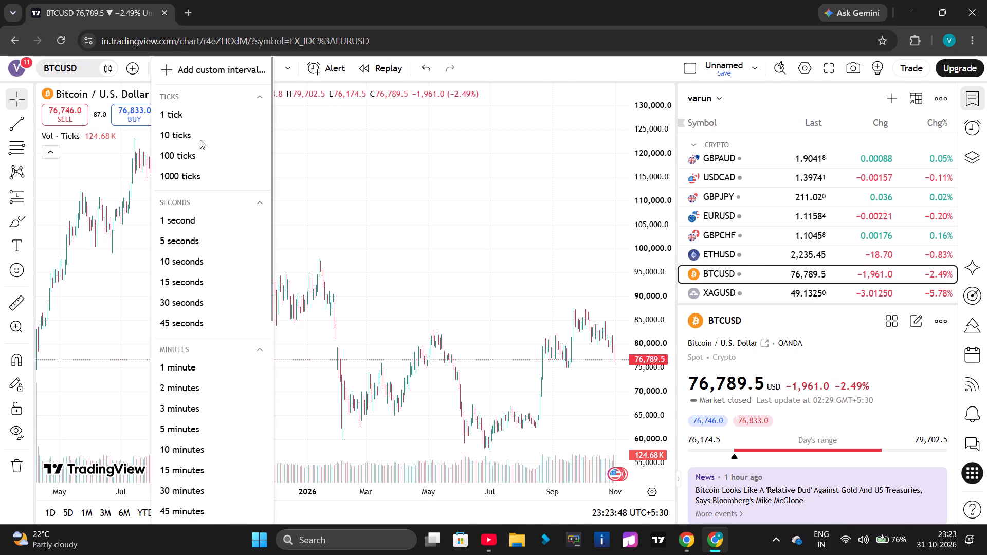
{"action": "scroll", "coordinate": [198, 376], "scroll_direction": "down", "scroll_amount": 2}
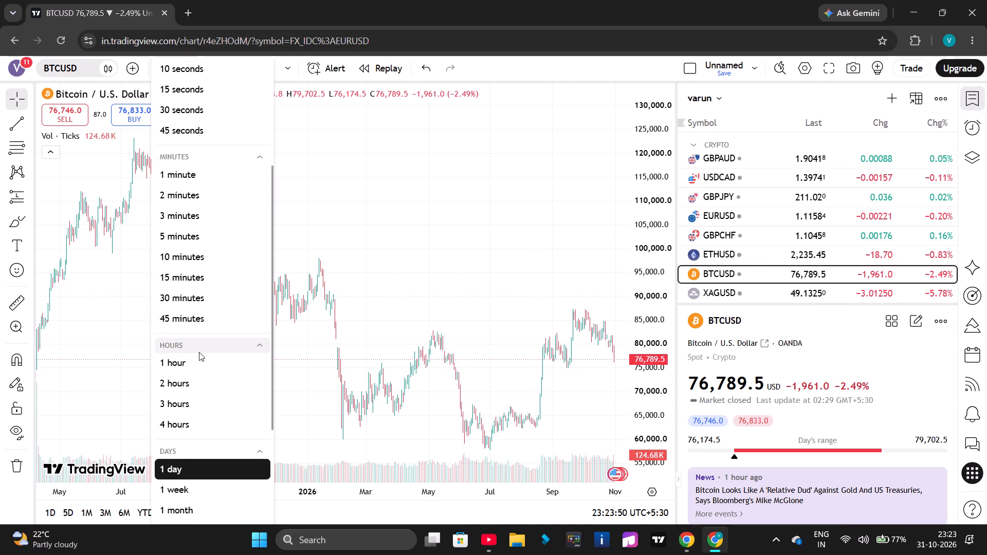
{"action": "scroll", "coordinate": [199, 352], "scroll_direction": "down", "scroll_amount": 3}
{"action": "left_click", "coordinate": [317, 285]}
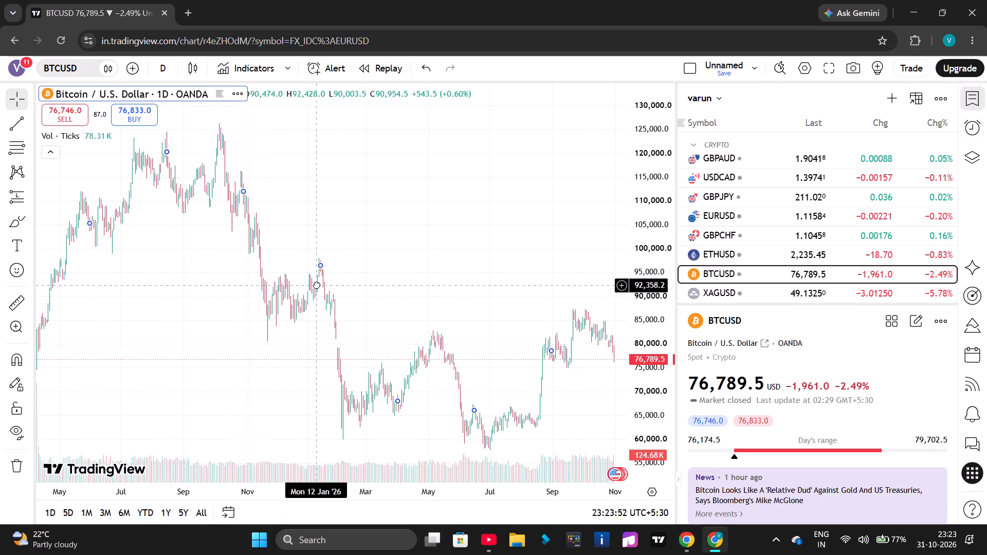
Examine the daily BTCUSD price history back to 2023.
{"action": "scroll", "coordinate": [317, 285], "scroll_direction": "down", "scroll_amount": 3}
{"action": "scroll", "coordinate": [627, 319], "scroll_direction": "right", "scroll_amount": 1}
{"action": "scroll", "coordinate": [634, 318], "scroll_direction": "down", "scroll_amount": 8}
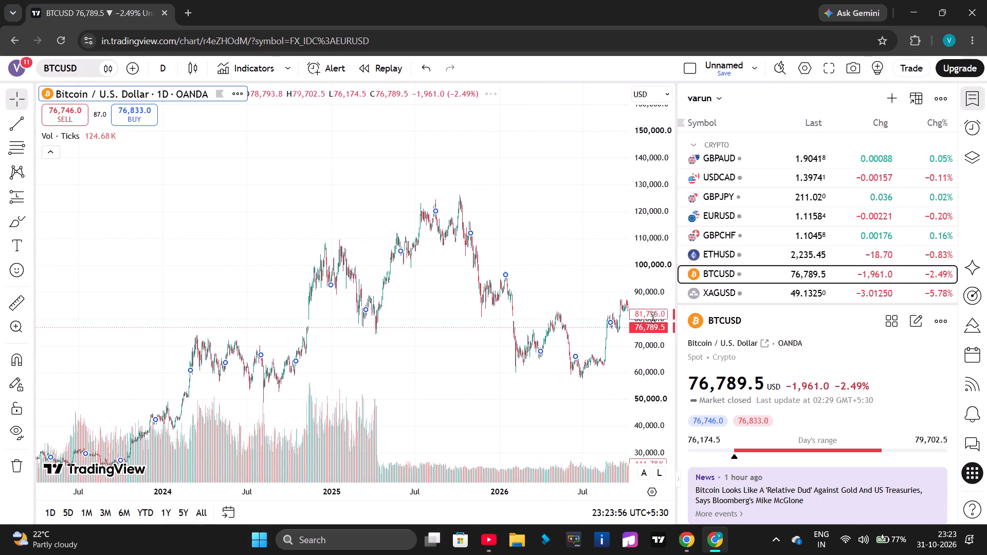
{"action": "scroll", "coordinate": [653, 314], "scroll_direction": "down", "scroll_amount": 2}
{"action": "scroll", "coordinate": [511, 329], "scroll_direction": "down", "scroll_amount": 7}
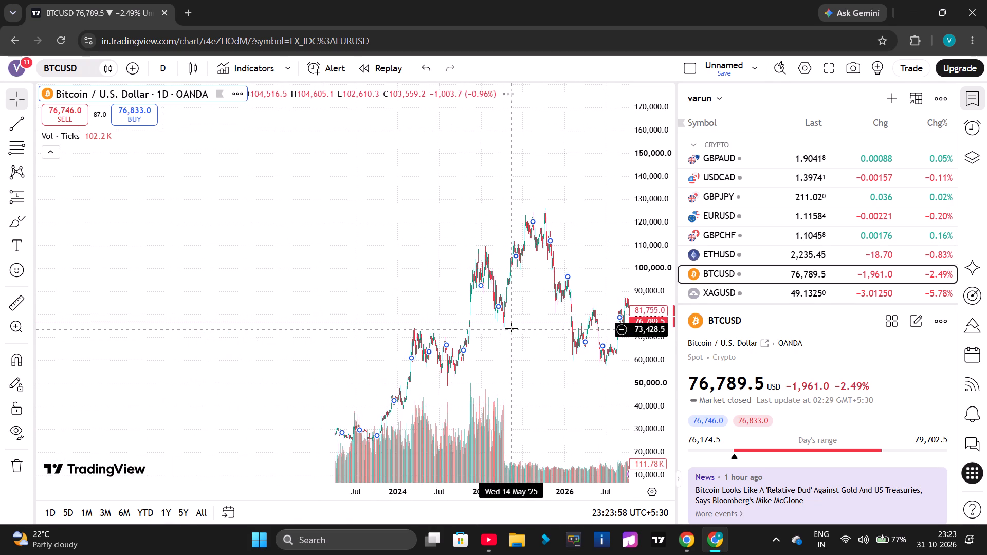
Examine the daily BTCUSD price history back to 2019 and return to the most recent 2026 bars.
{"action": "scroll", "coordinate": [511, 329], "scroll_direction": "down", "scroll_amount": 2}
{"action": "left_click_drag", "start_coordinate": [459, 346], "coordinate": [568, 303]}
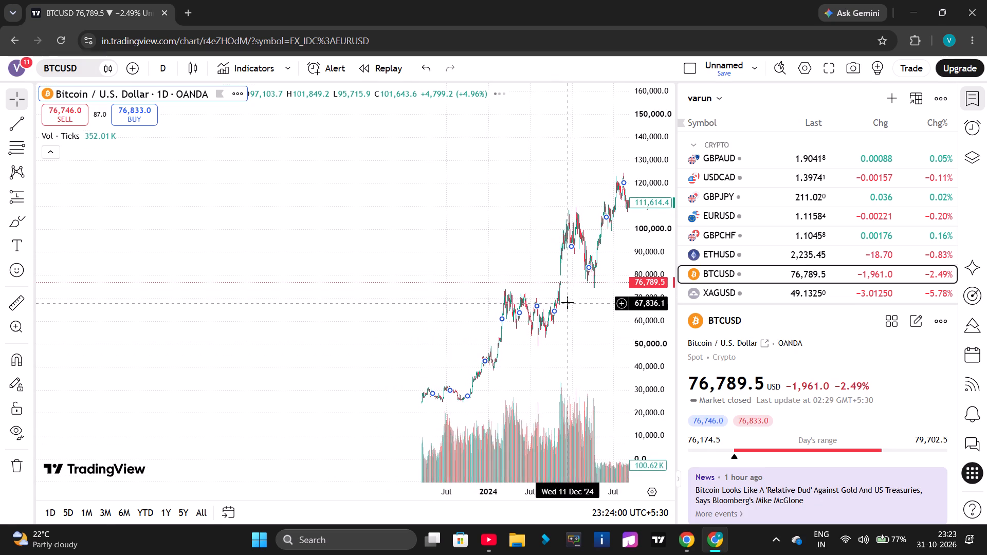
{"action": "left_click_drag", "start_coordinate": [406, 302], "coordinate": [534, 299]}
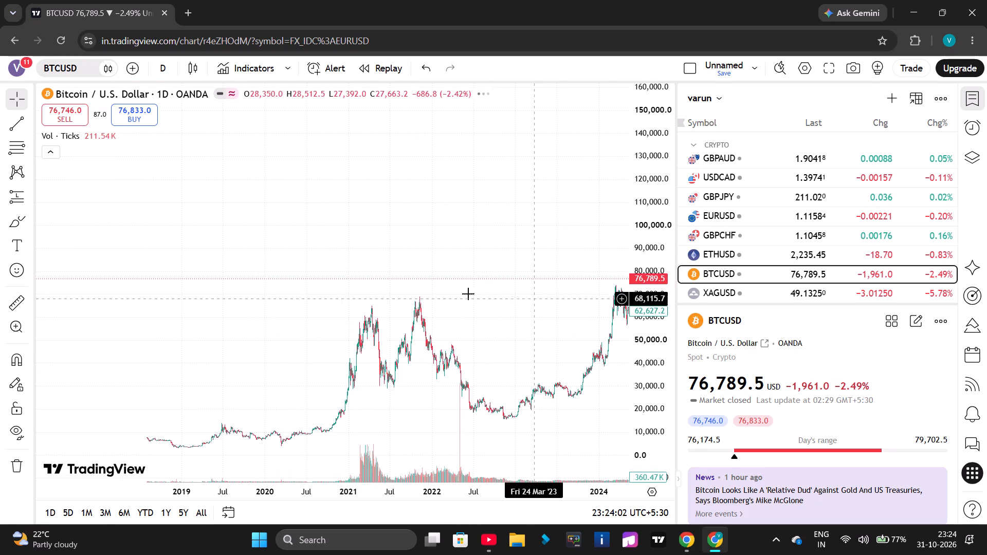
{"action": "left_click_drag", "start_coordinate": [350, 306], "coordinate": [265, 190]}
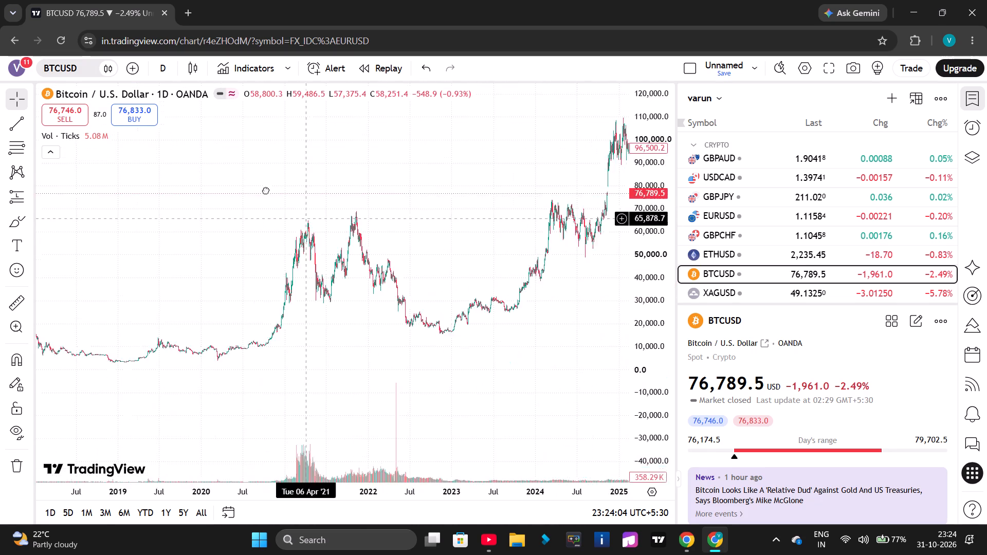
{"action": "left_click_drag", "start_coordinate": [265, 190], "coordinate": [154, 223]}
{"action": "left_click_drag", "start_coordinate": [423, 219], "coordinate": [251, 254]}
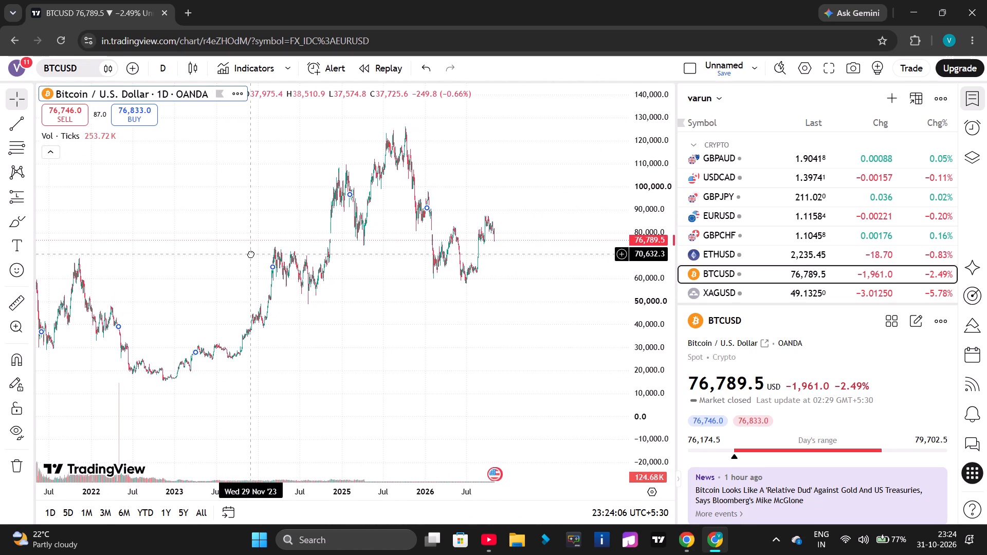
{"action": "left_click_drag", "start_coordinate": [251, 254], "coordinate": [307, 269]}
Change the BTCUSD chart interval to 1 hour.
{"action": "left_click", "coordinate": [161, 75]}
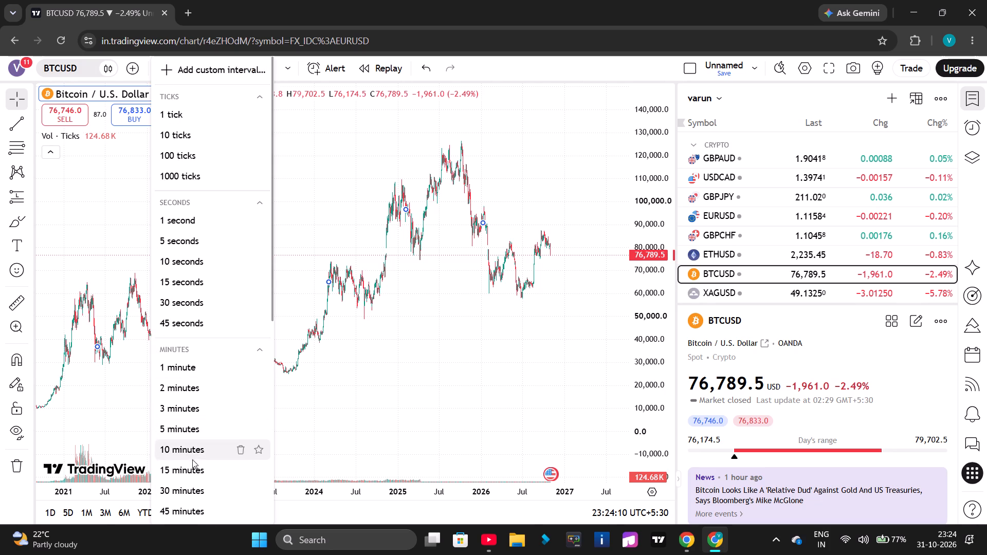
{"action": "scroll", "coordinate": [185, 485], "scroll_direction": "down", "scroll_amount": 1}
{"action": "left_click", "coordinate": [179, 503]}
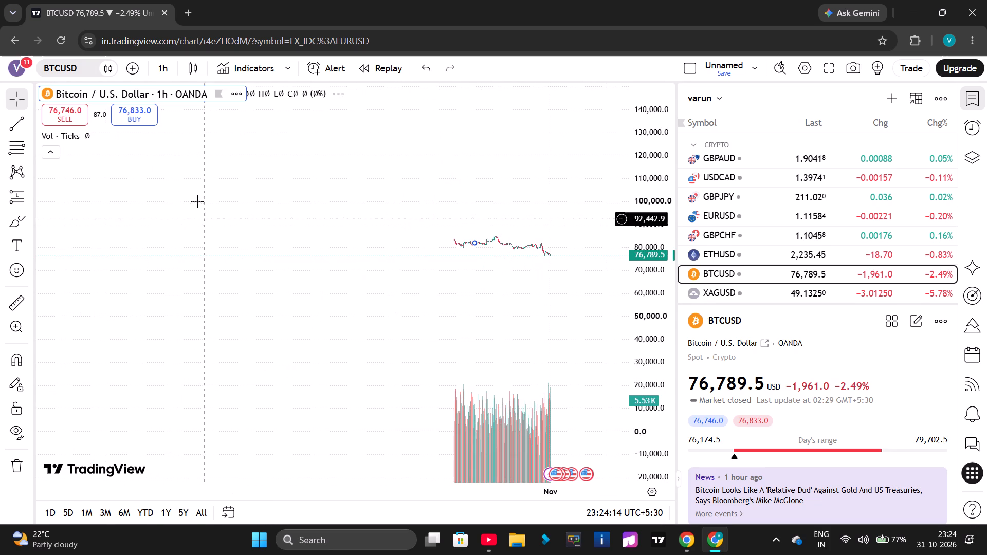
Examine the hourly BTCUSD history back to the earliest bars available on the current plan.
{"action": "scroll", "coordinate": [181, 243], "scroll_direction": "right", "scroll_amount": 12}
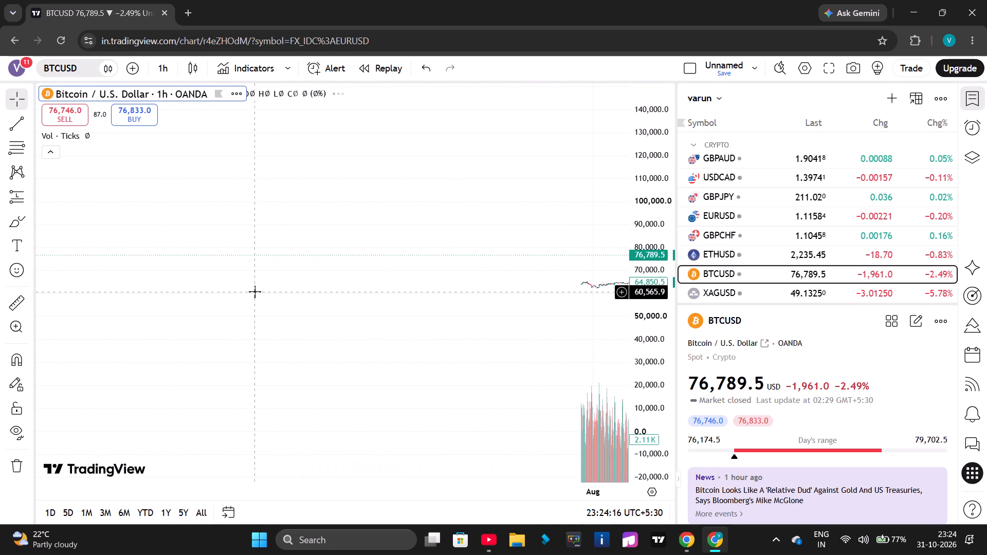
{"action": "scroll", "coordinate": [255, 292], "scroll_direction": "right", "scroll_amount": 15}
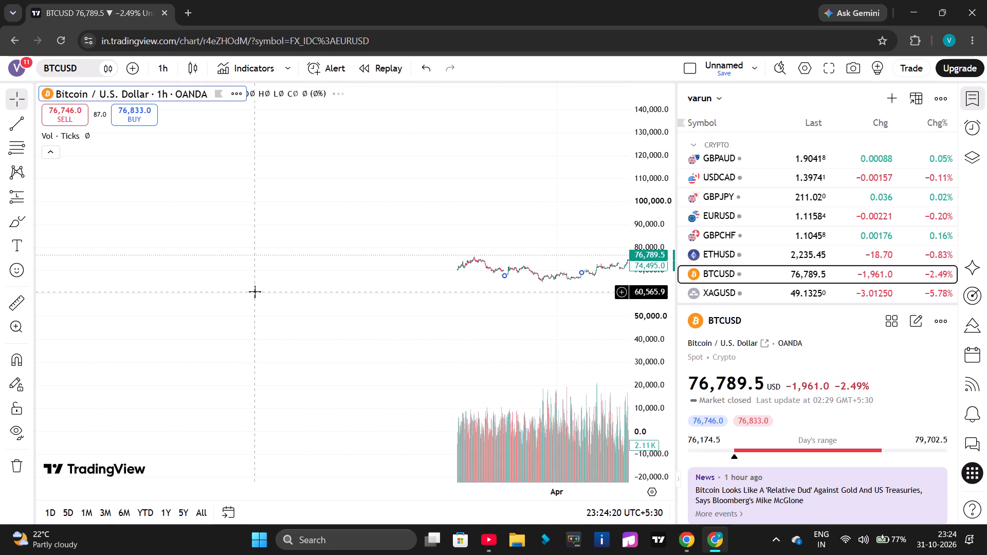
{"action": "scroll", "coordinate": [255, 292], "scroll_direction": "right", "scroll_amount": 7}
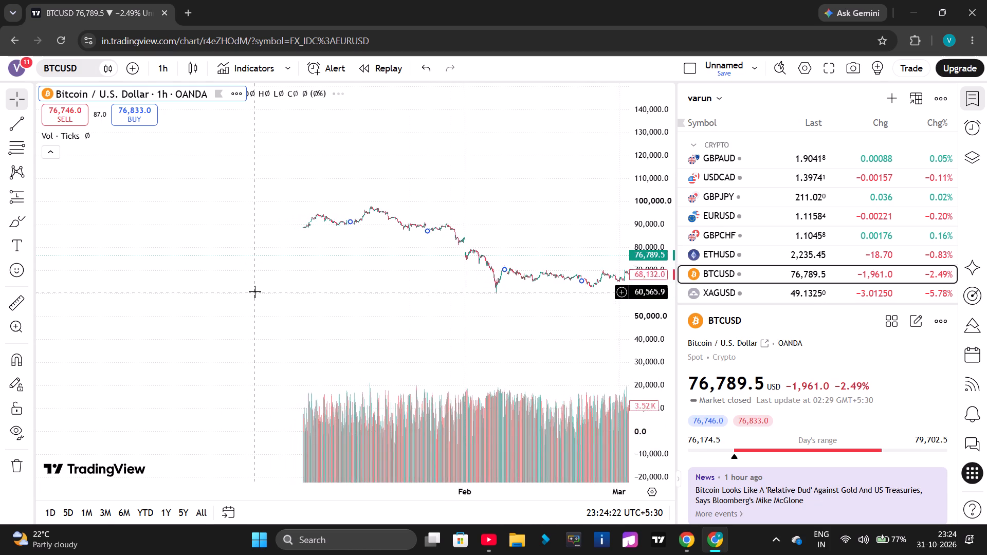
{"action": "scroll", "coordinate": [255, 292], "scroll_direction": "right", "scroll_amount": 6}
{"action": "scroll", "coordinate": [416, 332], "scroll_direction": "left", "scroll_amount": 1}
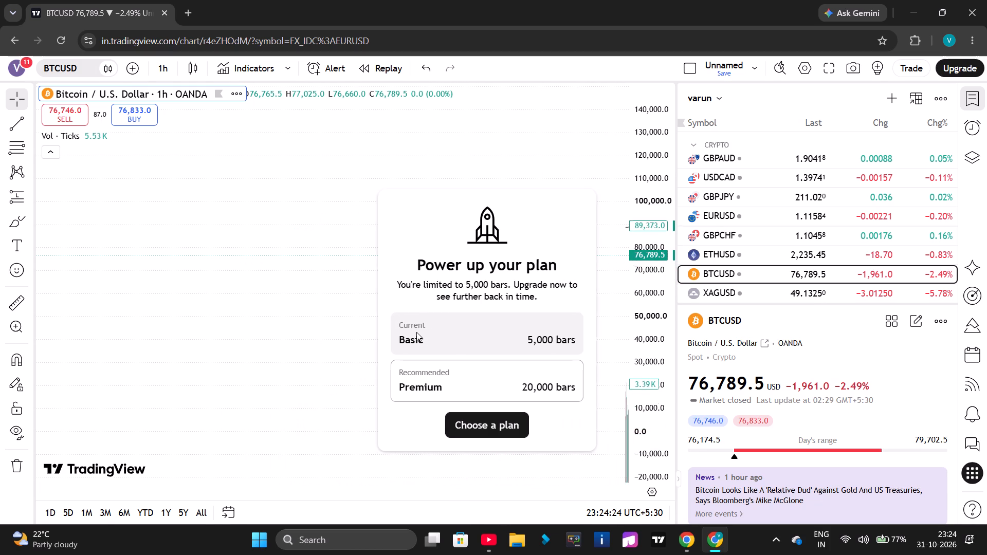
{"action": "scroll", "coordinate": [416, 332], "scroll_direction": "left", "scroll_amount": 2}
{"action": "scroll", "coordinate": [509, 347], "scroll_direction": "left", "scroll_amount": 5}
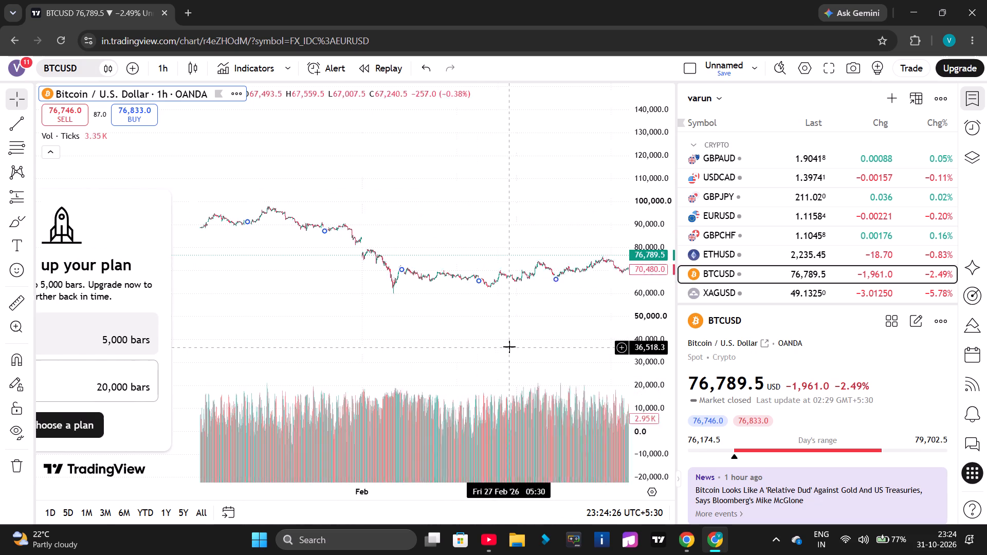
Show the GBPAUD chart from the varun watchlist.
{"action": "left_click", "coordinate": [723, 158]}
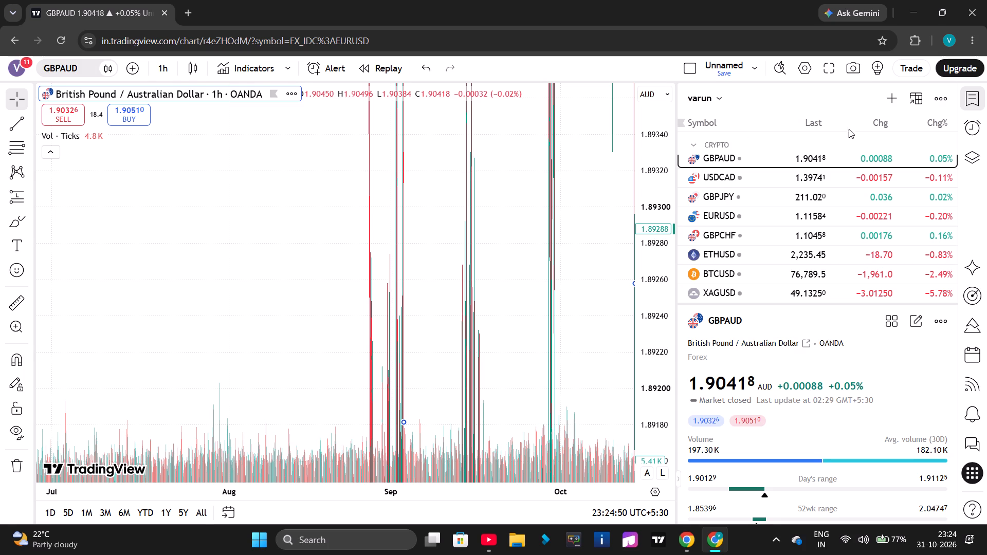
Narrow the watchlist pane to give the GBPAUD chart more width.
{"action": "scroll", "coordinate": [730, 141], "scroll_direction": "down", "scroll_amount": 3}
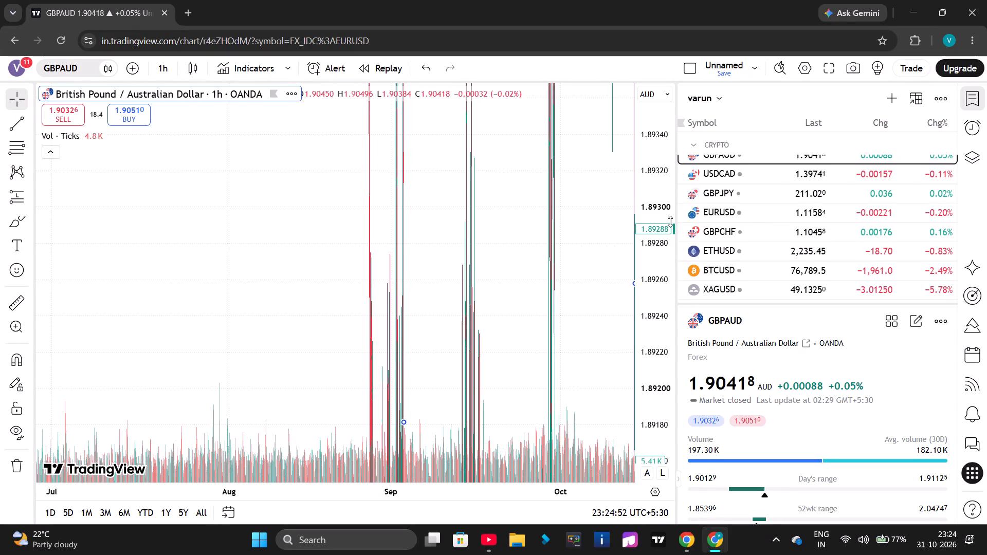
{"action": "left_click", "coordinate": [675, 221]}
{"action": "left_click_drag", "start_coordinate": [678, 212], "coordinate": [804, 199]}
Reset the GBPAUD chart view and examine the hourly price action through October 2026.
{"action": "scroll", "coordinate": [776, 203], "scroll_direction": "down", "scroll_amount": 16}
{"action": "scroll", "coordinate": [623, 186], "scroll_direction": "up", "scroll_amount": 1}
{"action": "scroll", "coordinate": [572, 199], "scroll_direction": "down", "scroll_amount": 7}
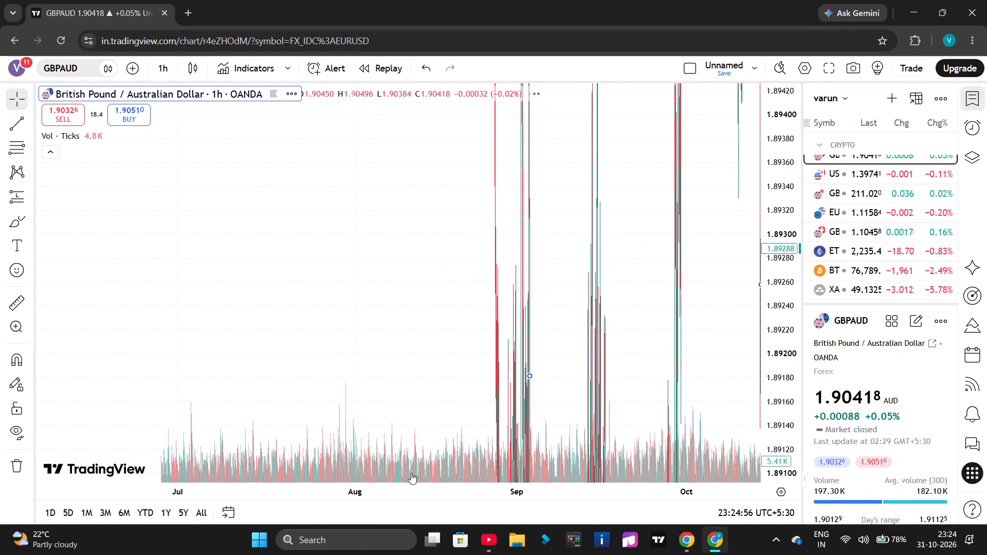
{"action": "left_click", "coordinate": [449, 452]}
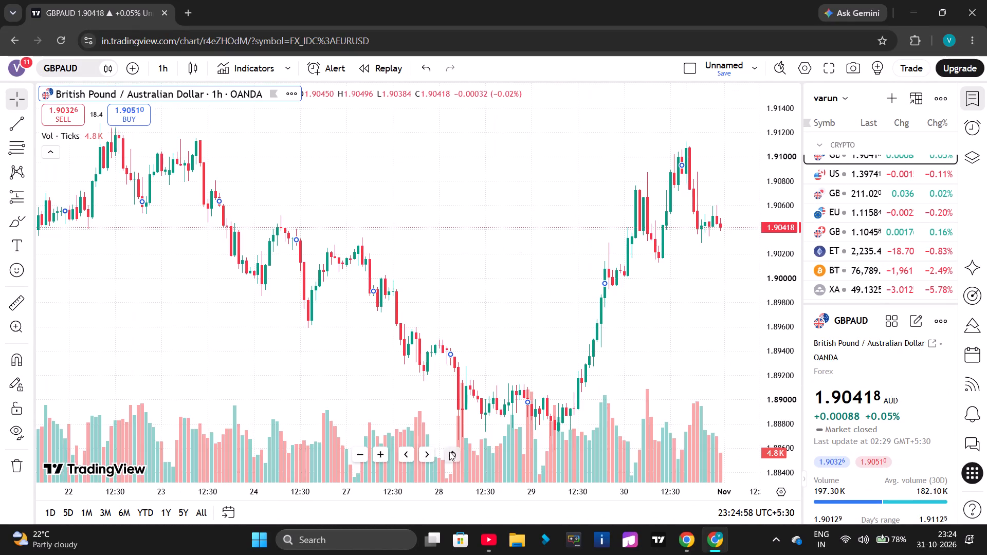
{"action": "scroll", "coordinate": [449, 433], "scroll_direction": "down", "scroll_amount": 2}
{"action": "scroll", "coordinate": [462, 343], "scroll_direction": "down", "scroll_amount": 8}
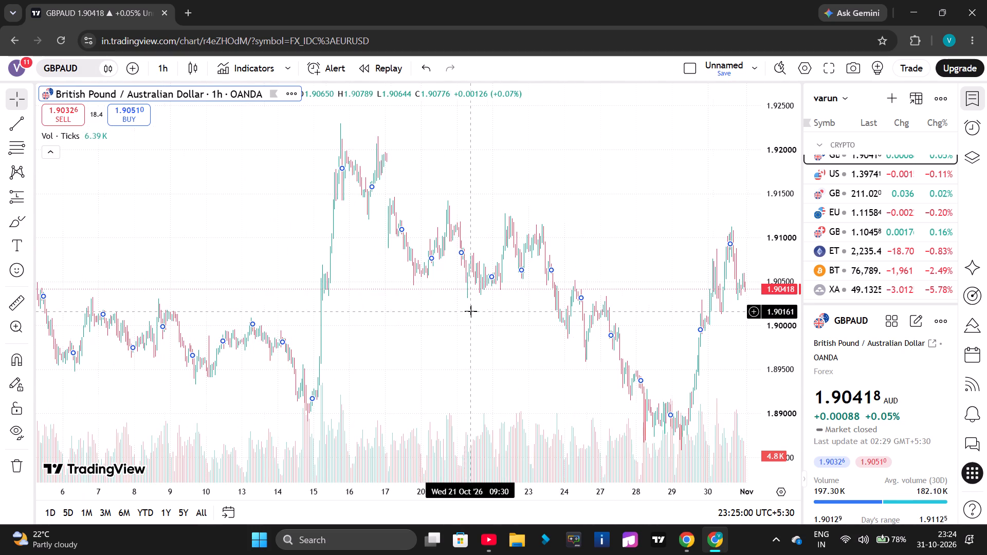
{"action": "scroll", "coordinate": [477, 311], "scroll_direction": "up", "scroll_amount": 7}
{"action": "scroll", "coordinate": [838, 187], "scroll_direction": "down", "scroll_amount": 2}
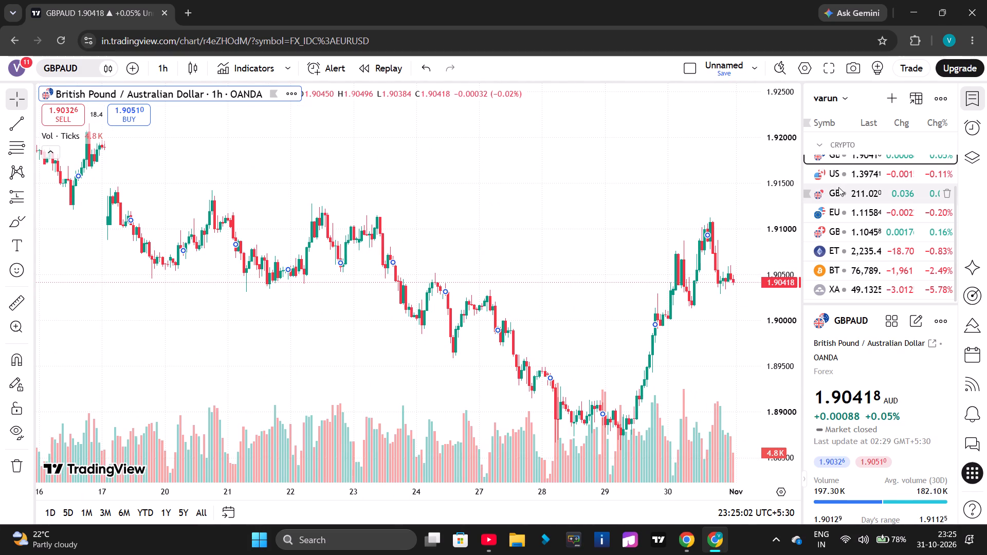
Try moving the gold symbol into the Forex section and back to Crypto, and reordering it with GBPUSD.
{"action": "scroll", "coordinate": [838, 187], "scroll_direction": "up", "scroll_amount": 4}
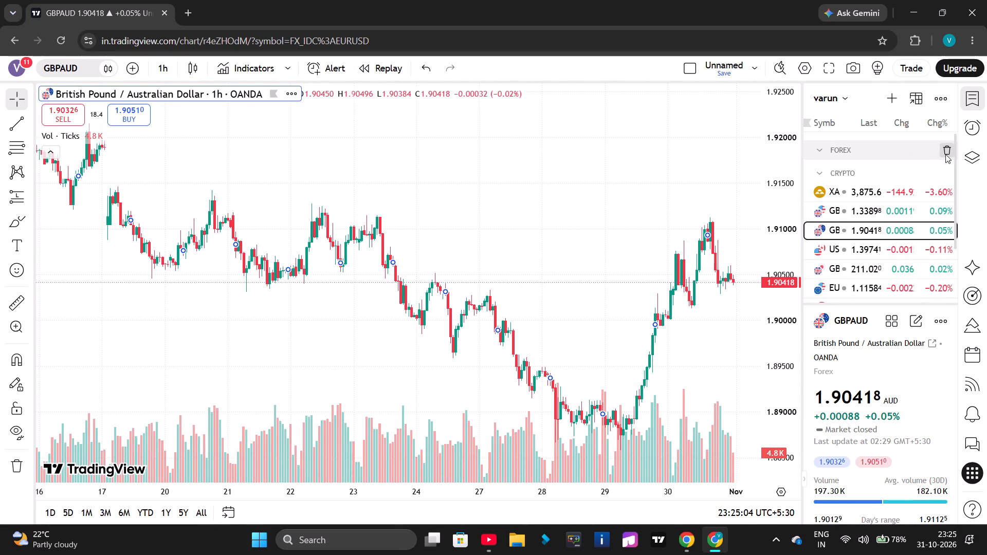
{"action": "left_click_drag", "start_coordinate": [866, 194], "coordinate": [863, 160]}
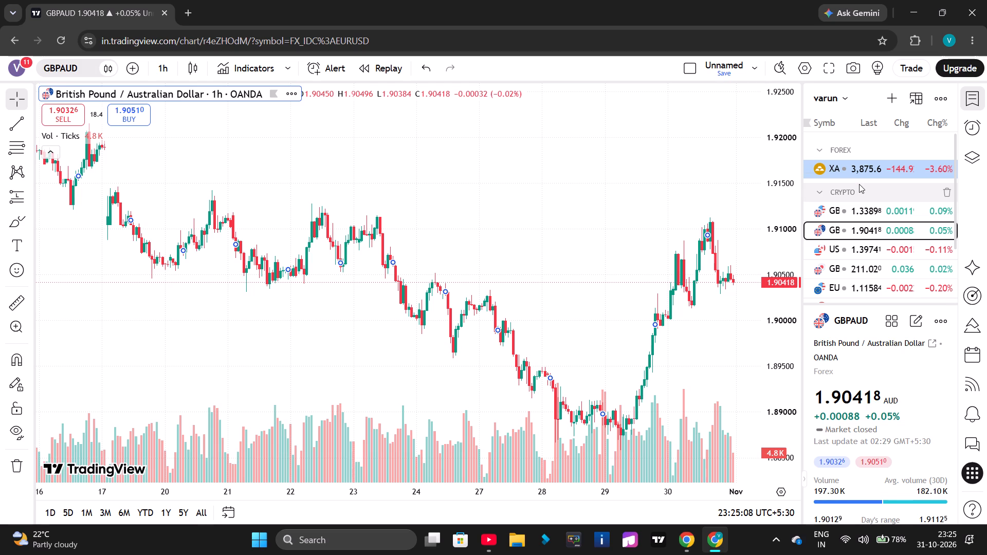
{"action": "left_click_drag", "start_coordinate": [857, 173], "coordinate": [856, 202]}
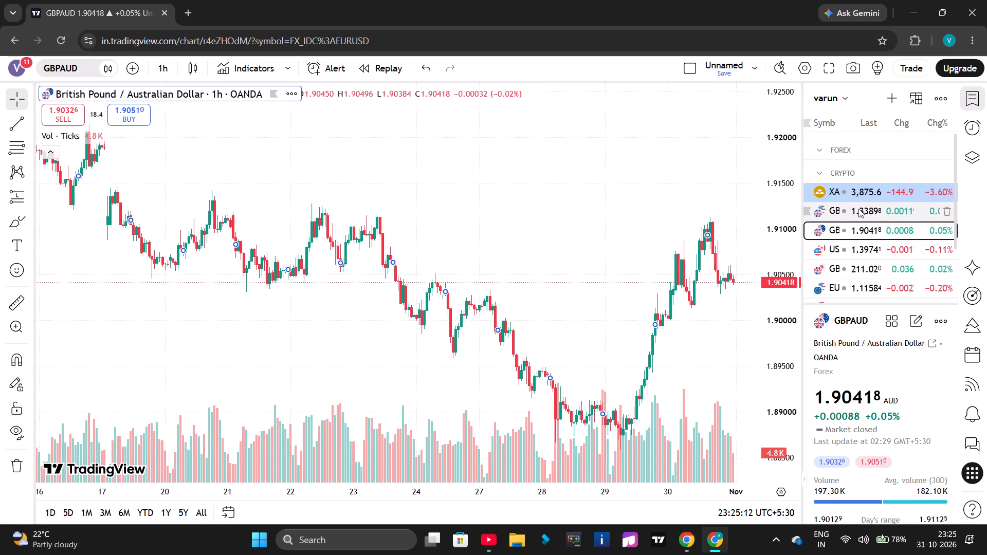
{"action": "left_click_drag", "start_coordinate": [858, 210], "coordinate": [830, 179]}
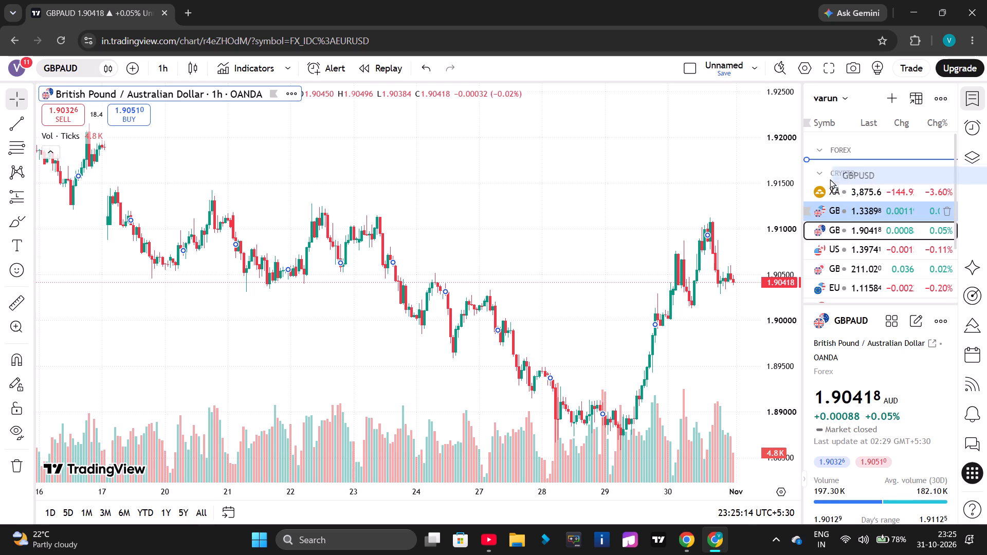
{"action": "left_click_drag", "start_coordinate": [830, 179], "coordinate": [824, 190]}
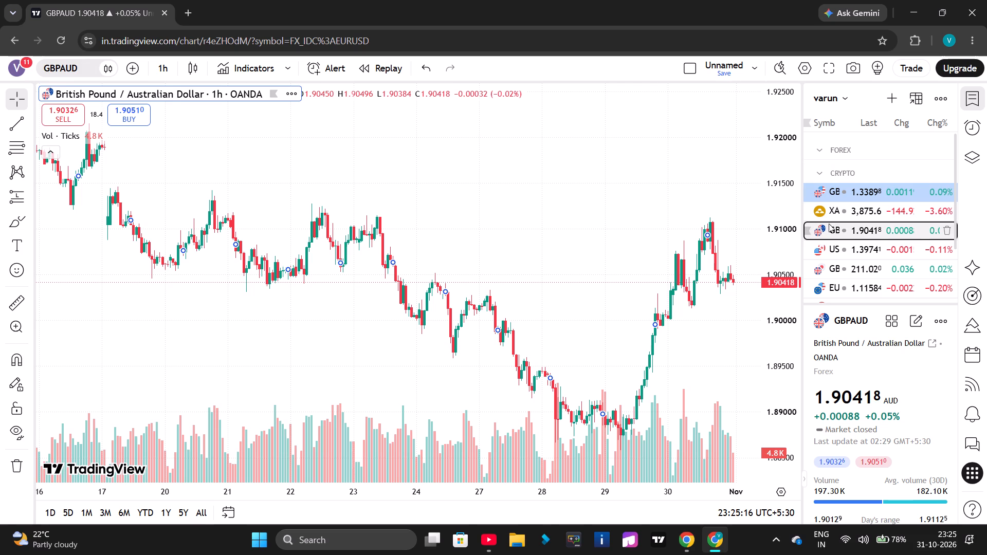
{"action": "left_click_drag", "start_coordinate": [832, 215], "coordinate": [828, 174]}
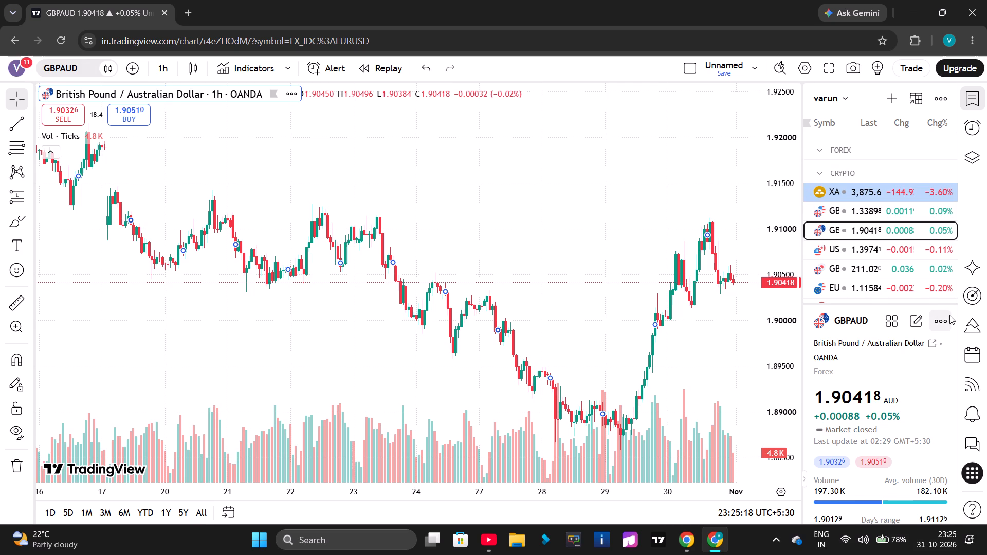
Hide Bid & Ask, Volume, Price ranges, Key stats, Valuation history and Pricing model in the GBPAUD details, keeping Latest news enabled and Earnings hidden.
{"action": "left_click", "coordinate": [948, 316]}
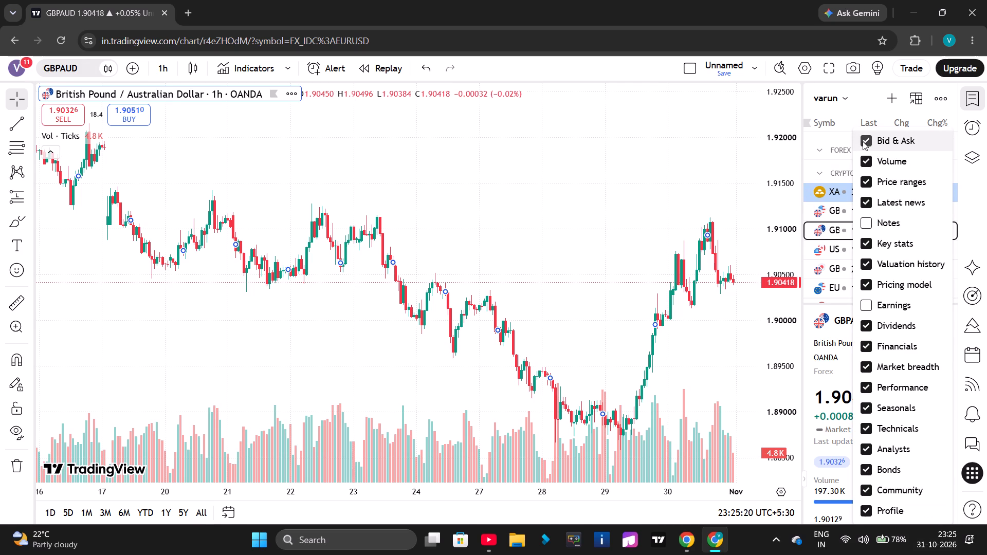
{"action": "left_click", "coordinate": [865, 144]}
{"action": "left_click", "coordinate": [869, 161]}
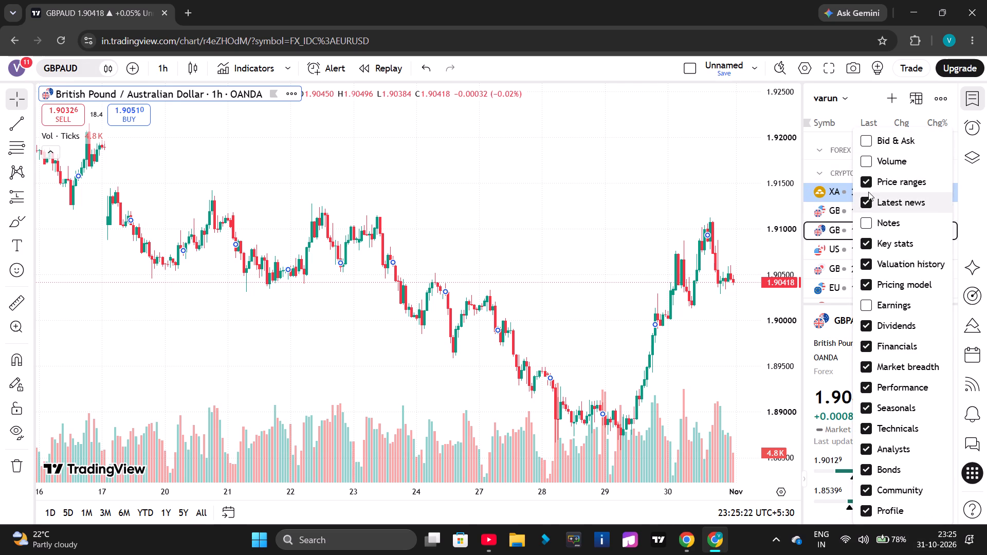
{"action": "left_click", "coordinate": [868, 184]}
{"action": "left_click", "coordinate": [866, 201]}
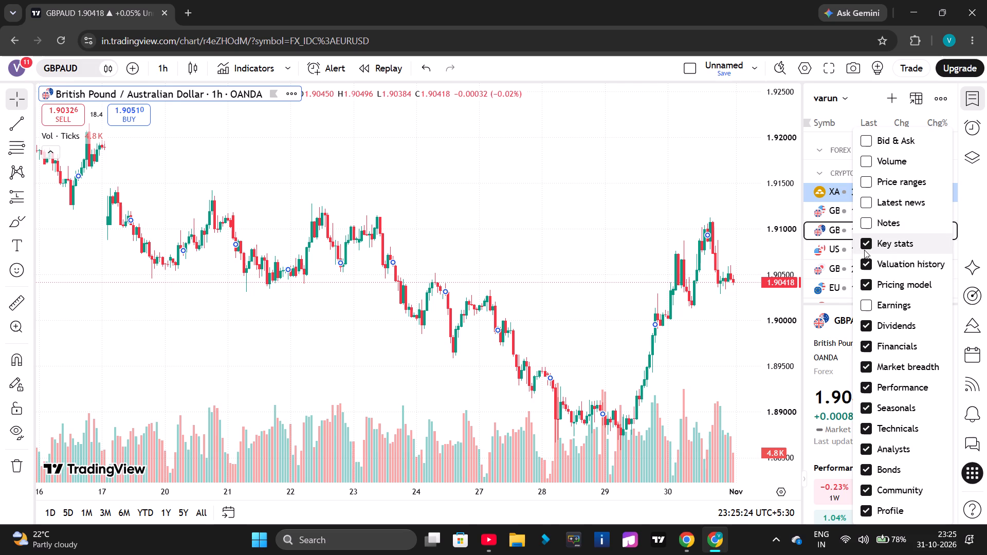
{"action": "left_click", "coordinate": [864, 250]}
{"action": "left_click", "coordinate": [870, 208]}
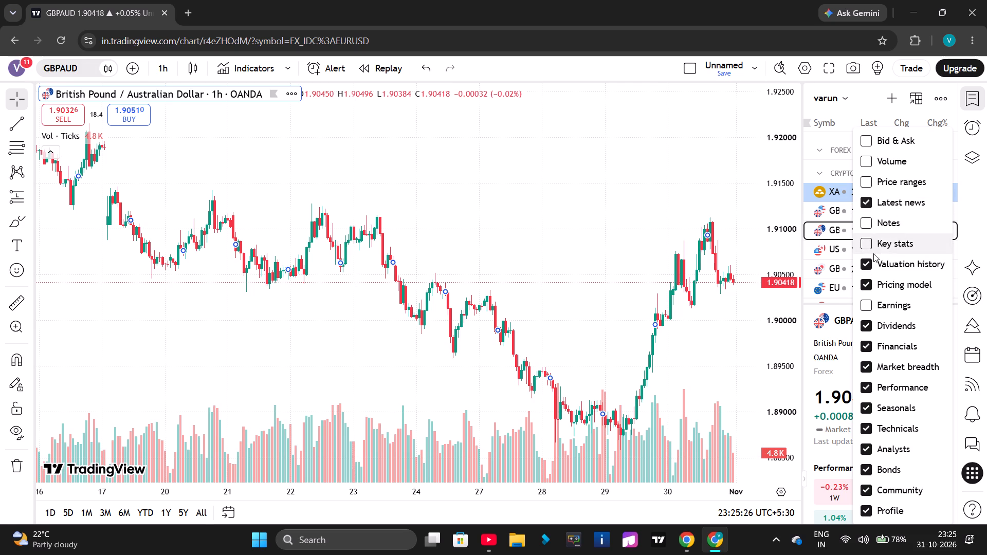
{"action": "left_click", "coordinate": [870, 267]}
{"action": "left_click", "coordinate": [869, 294]}
{"action": "left_click", "coordinate": [869, 284]}
{"action": "left_click", "coordinate": [867, 300]}
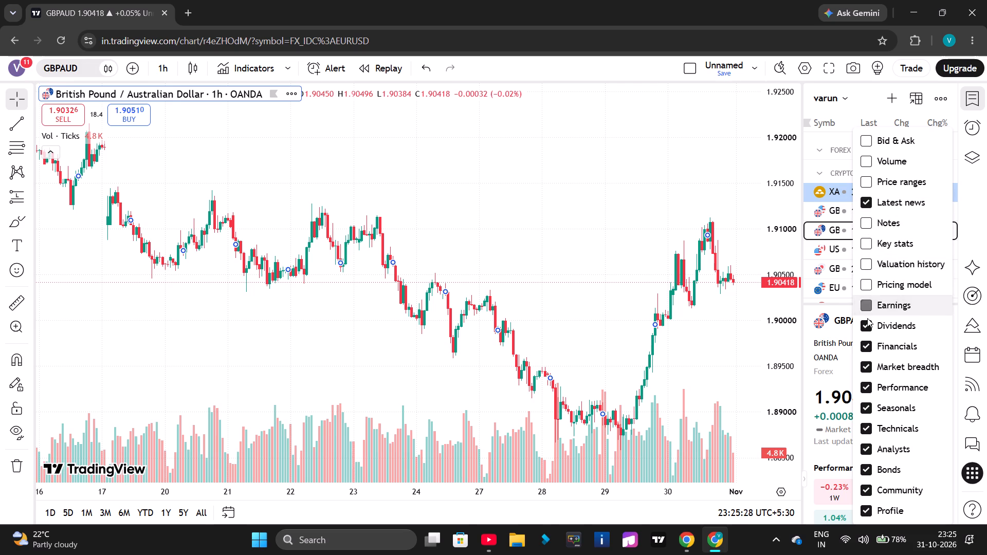
Hide Dividends, Financials, Market breadth, Performance, Seasonals, Technicals, Analysts, Bonds, Community and Profile in the symbol details, and close the section settings.
{"action": "left_click", "coordinate": [868, 331]}
{"action": "left_click", "coordinate": [870, 348]}
{"action": "left_click", "coordinate": [869, 373]}
{"action": "left_click", "coordinate": [866, 394]}
{"action": "left_click", "coordinate": [863, 410]}
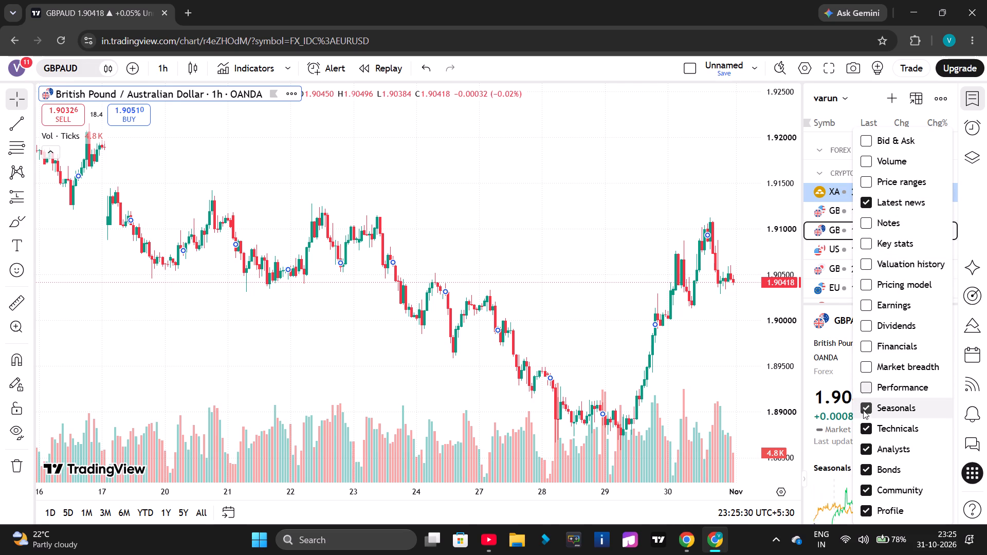
{"action": "left_click", "coordinate": [863, 421]}
{"action": "scroll", "coordinate": [864, 431], "scroll_direction": "down", "scroll_amount": 1}
{"action": "left_click", "coordinate": [867, 450]}
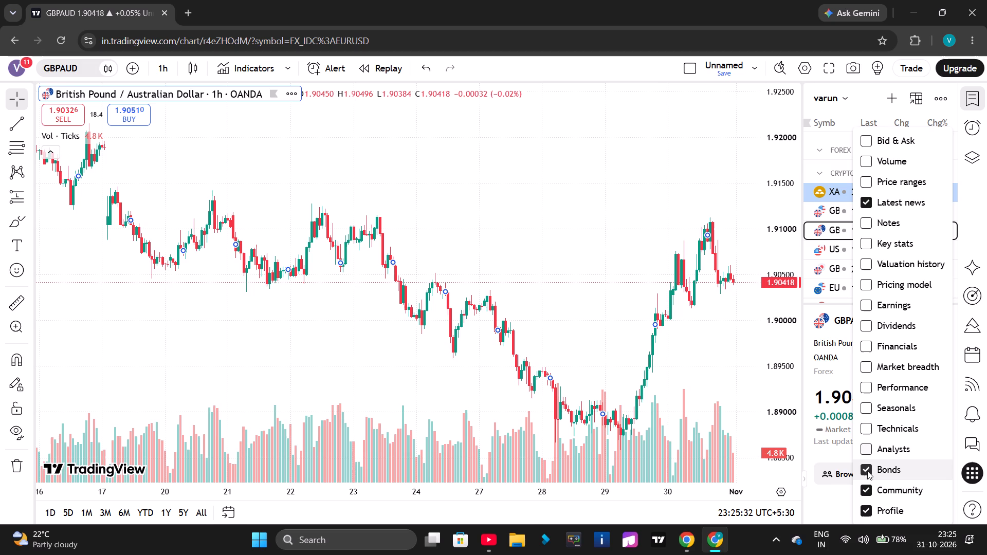
{"action": "left_click", "coordinate": [867, 472]}
{"action": "left_click", "coordinate": [867, 493]}
{"action": "left_click", "coordinate": [867, 505]}
{"action": "left_click", "coordinate": [817, 472]}
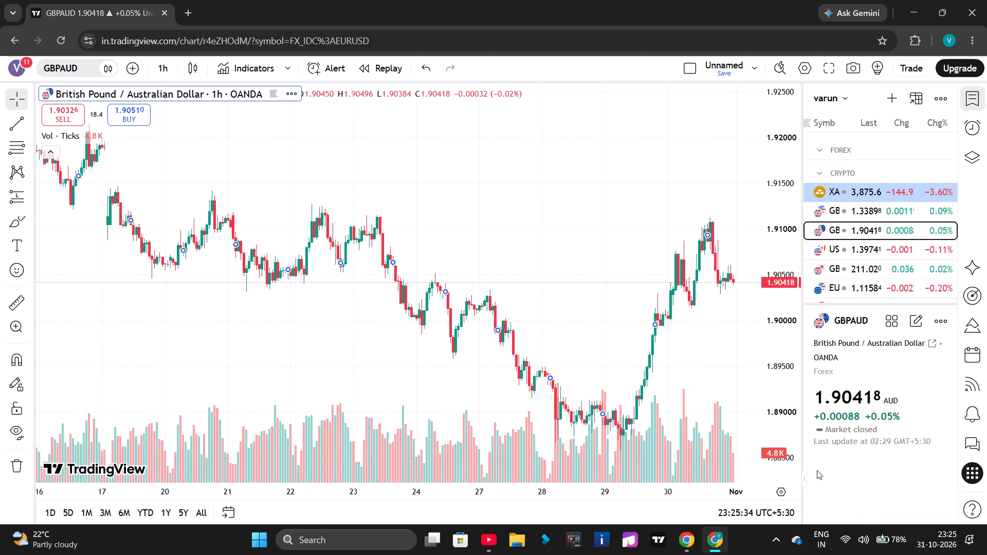
Review the GBPAUD detail section settings and the analysis views offered for the symbol.
{"action": "scroll", "coordinate": [886, 414], "scroll_direction": "down", "scroll_amount": 3}
{"action": "left_click", "coordinate": [939, 314]}
{"action": "scroll", "coordinate": [909, 382], "scroll_direction": "down", "scroll_amount": 5}
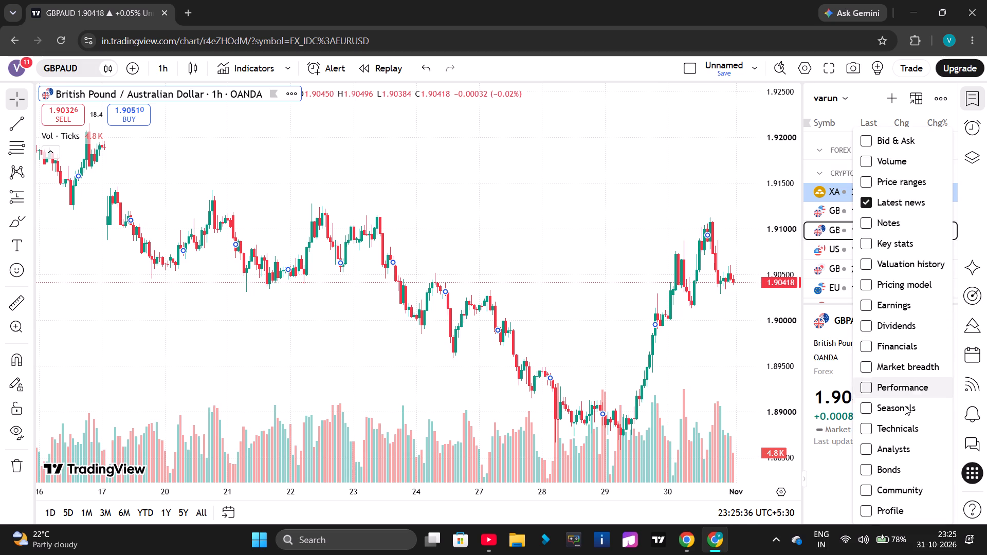
{"action": "scroll", "coordinate": [904, 410], "scroll_direction": "up", "scroll_amount": 5}
{"action": "left_click_drag", "start_coordinate": [832, 464], "coordinate": [842, 431]}
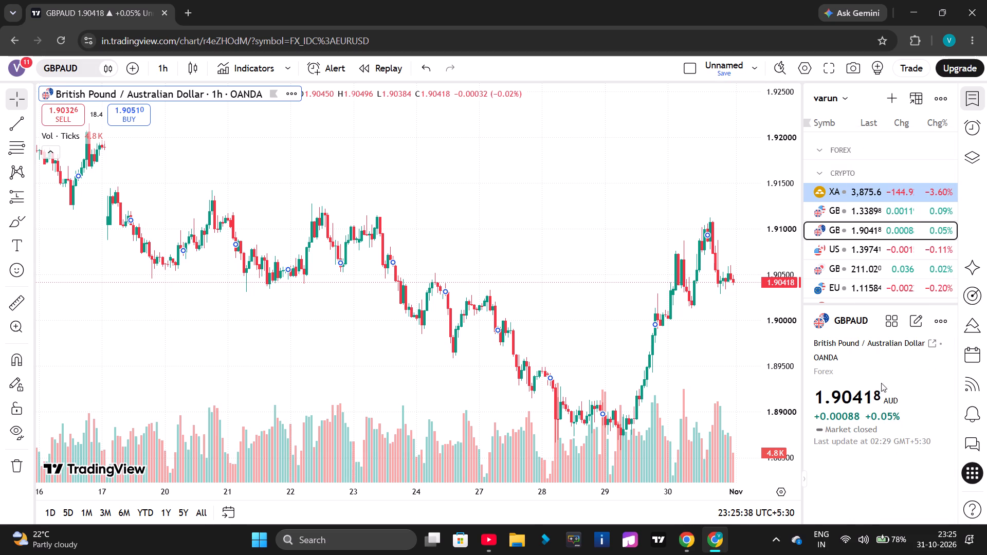
{"action": "left_click", "coordinate": [892, 329]}
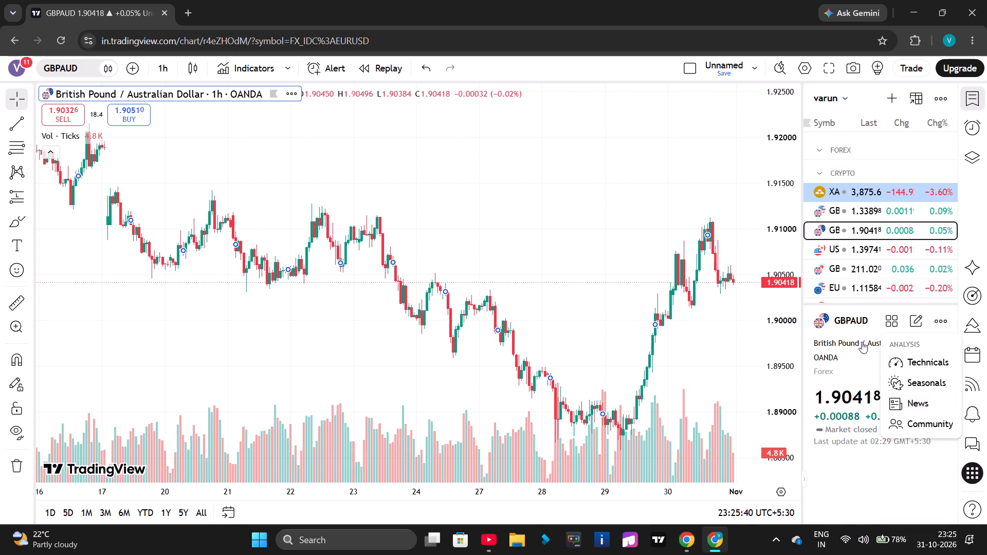
{"action": "left_click_drag", "start_coordinate": [859, 322], "coordinate": [863, 363]}
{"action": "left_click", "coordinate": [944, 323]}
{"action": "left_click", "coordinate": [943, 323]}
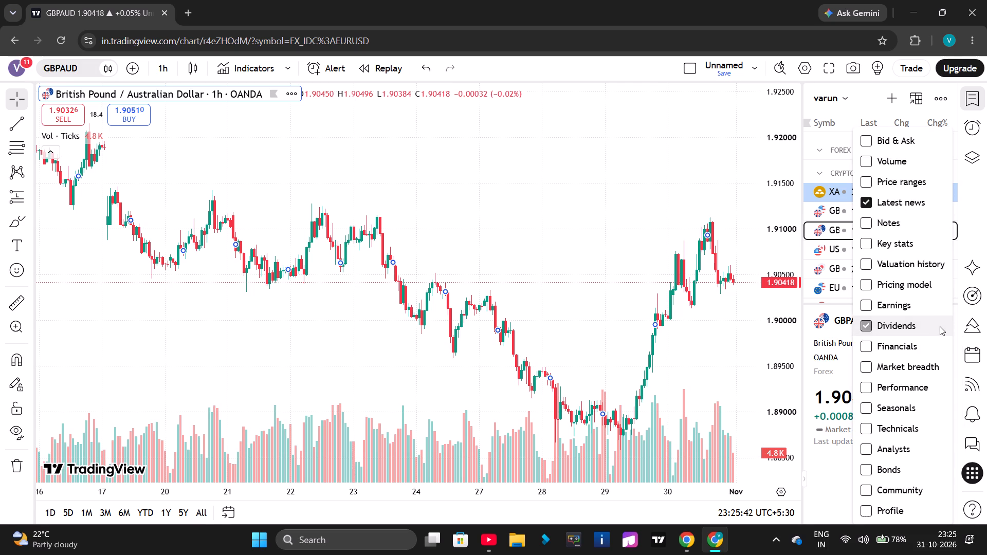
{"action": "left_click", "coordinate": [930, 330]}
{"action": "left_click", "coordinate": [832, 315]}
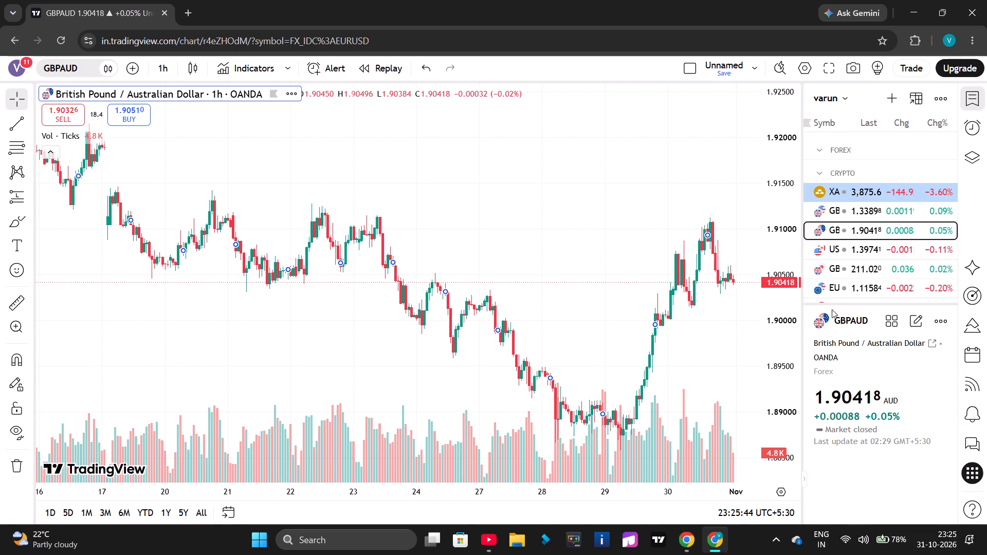
Shrink the GBPAUD details pane to its header so the full watchlist has room.
{"action": "left_click_drag", "start_coordinate": [834, 305], "coordinate": [835, 333]}
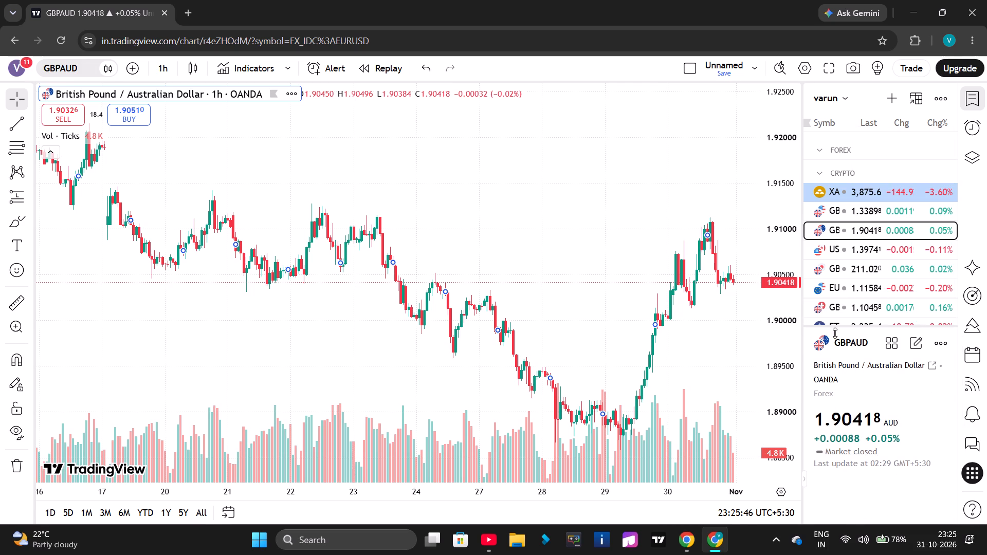
{"action": "left_click_drag", "start_coordinate": [835, 333], "coordinate": [820, 554]}
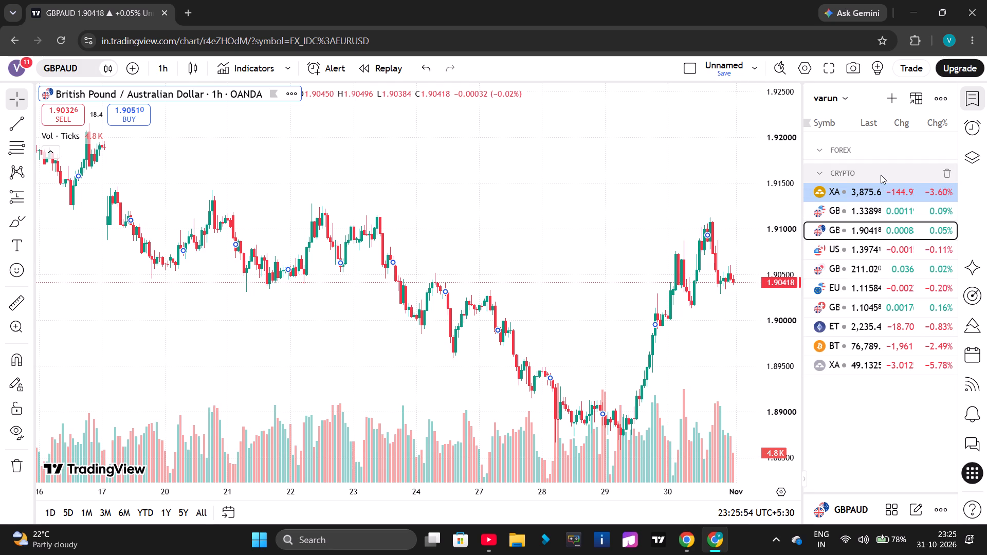
Add the Candles and Line chart types to the favorites.
{"action": "scroll", "coordinate": [716, 161], "scroll_direction": "down", "scroll_amount": 3}
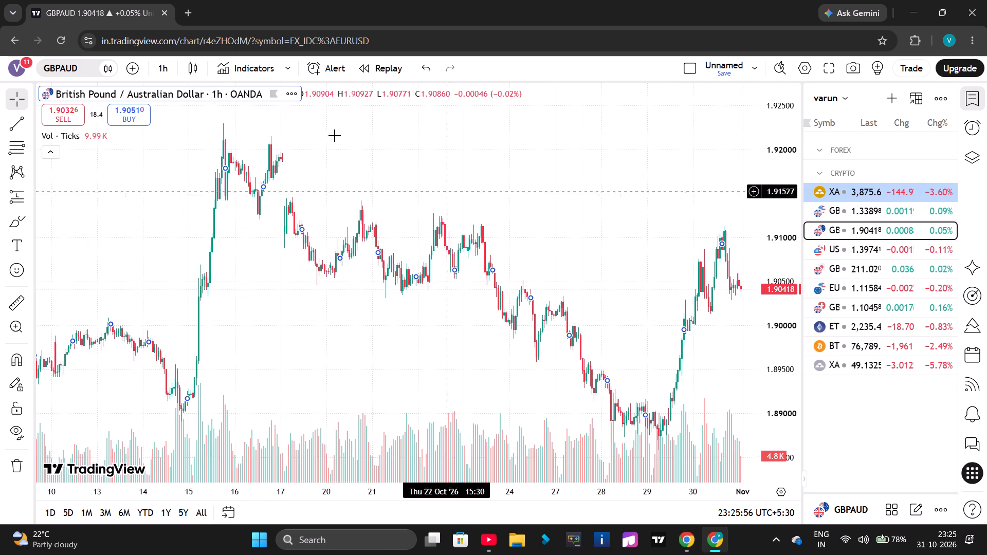
{"action": "left_click", "coordinate": [200, 70]}
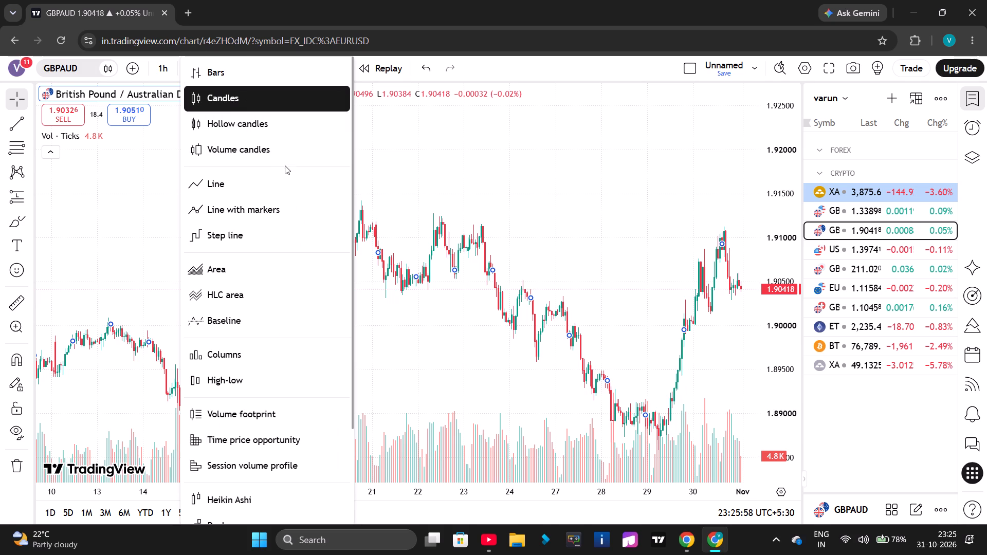
{"action": "left_click", "coordinate": [340, 97]}
{"action": "left_click", "coordinate": [333, 182]}
{"action": "left_click", "coordinate": [391, 150]}
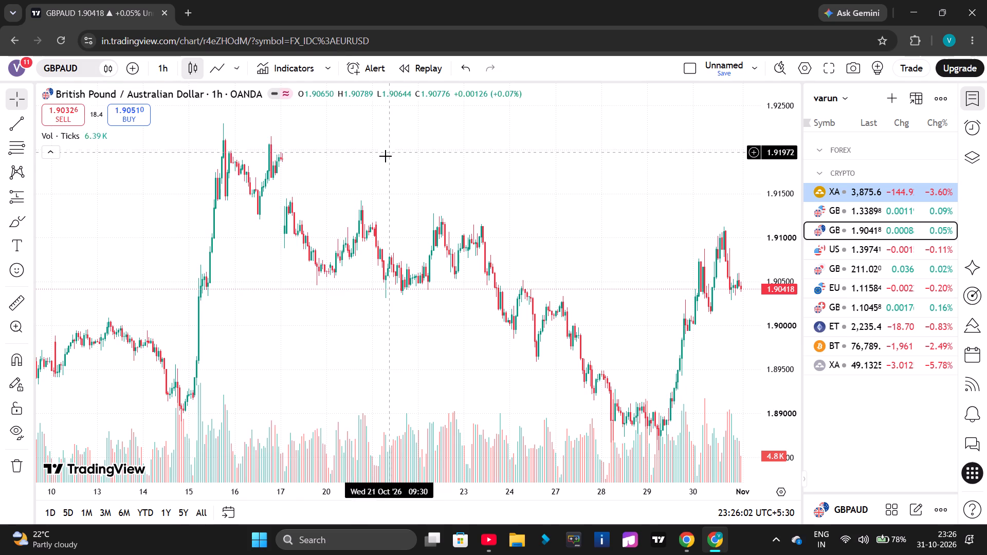
Add the 1 hour, 30 minutes, 15 minutes and 5 minutes intervals to the favorites.
{"action": "left_click", "coordinate": [169, 66]}
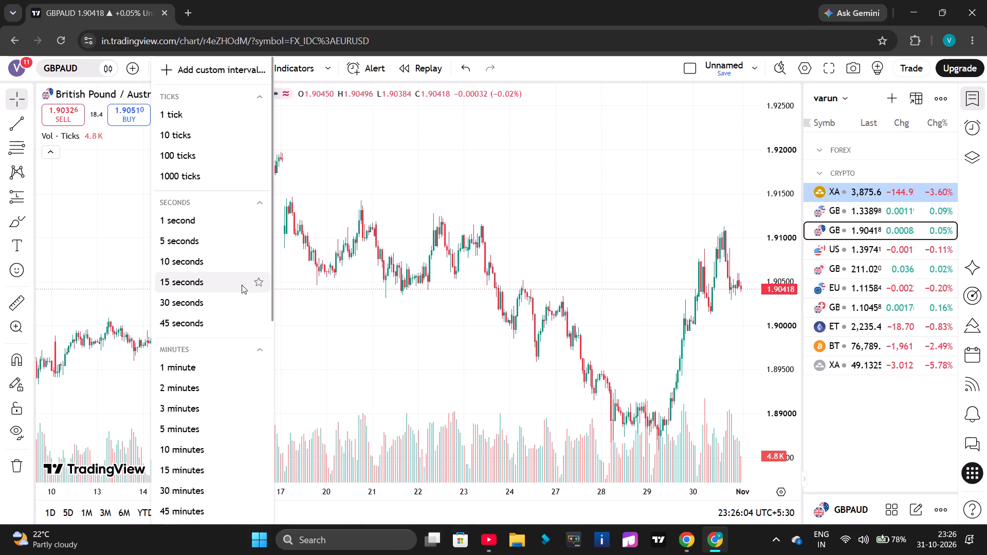
{"action": "scroll", "coordinate": [240, 415], "scroll_direction": "down", "scroll_amount": 3}
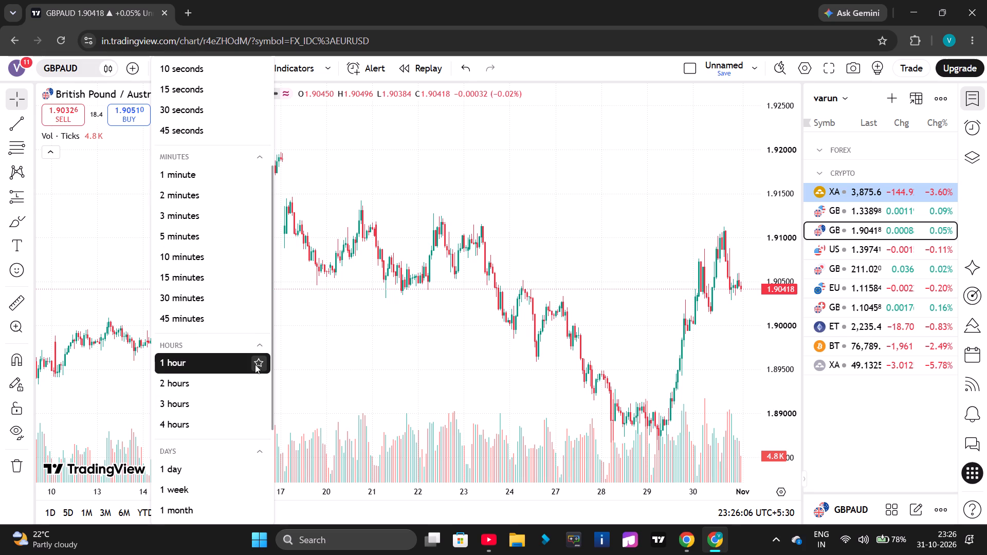
{"action": "left_click", "coordinate": [257, 360]}
{"action": "left_click", "coordinate": [258, 298]}
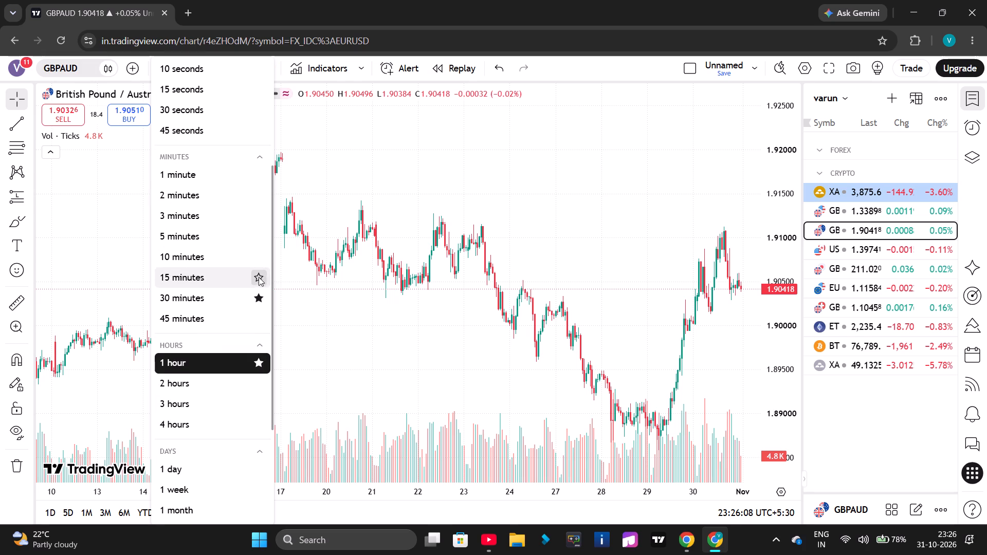
{"action": "left_click", "coordinate": [259, 274]}
{"action": "left_click", "coordinate": [259, 240]}
{"action": "left_click", "coordinate": [395, 180]}
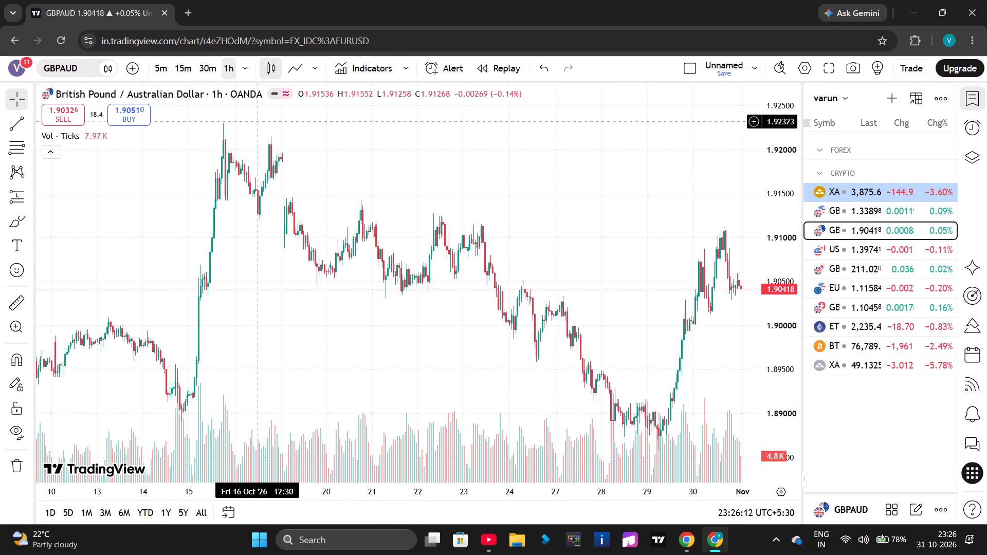
Switch the GBPAUD chart from candles to the Line chart type.
{"action": "scroll", "coordinate": [302, 211], "scroll_direction": "down", "scroll_amount": 3}
{"action": "scroll", "coordinate": [462, 215], "scroll_direction": "up", "scroll_amount": 4}
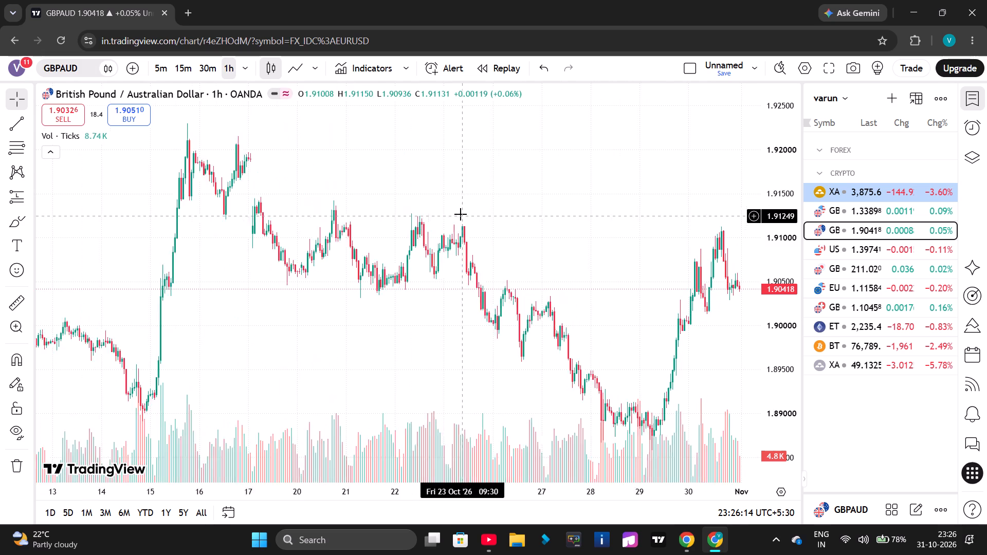
{"action": "scroll", "coordinate": [461, 214], "scroll_direction": "up", "scroll_amount": 1}
{"action": "scroll", "coordinate": [774, 240], "scroll_direction": "down", "scroll_amount": 10}
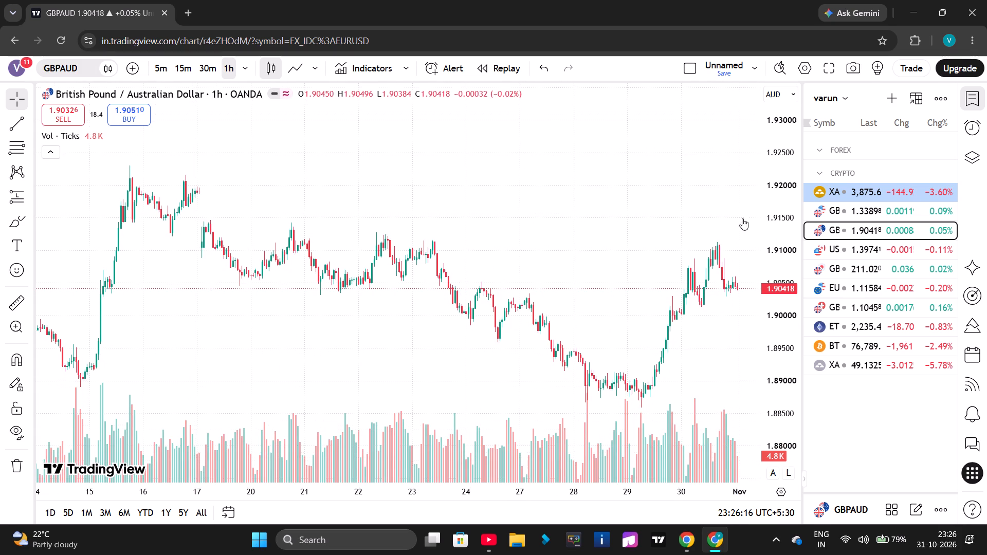
{"action": "left_click", "coordinate": [297, 63]}
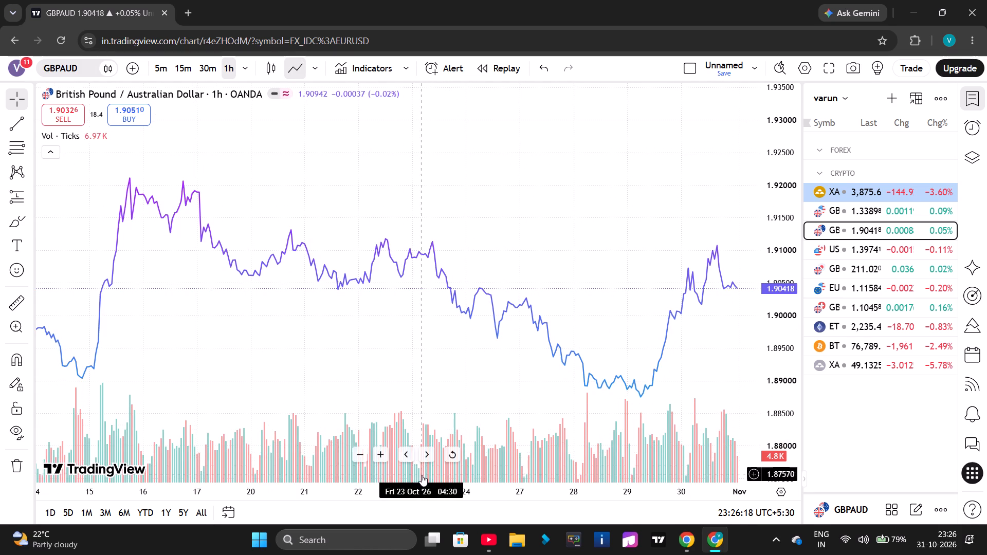
Examine the GBPAUD line chart's price history from July to November for its main highs and lows.
{"action": "left_click", "coordinate": [451, 450]}
{"action": "scroll", "coordinate": [448, 304], "scroll_direction": "down", "scroll_amount": 8}
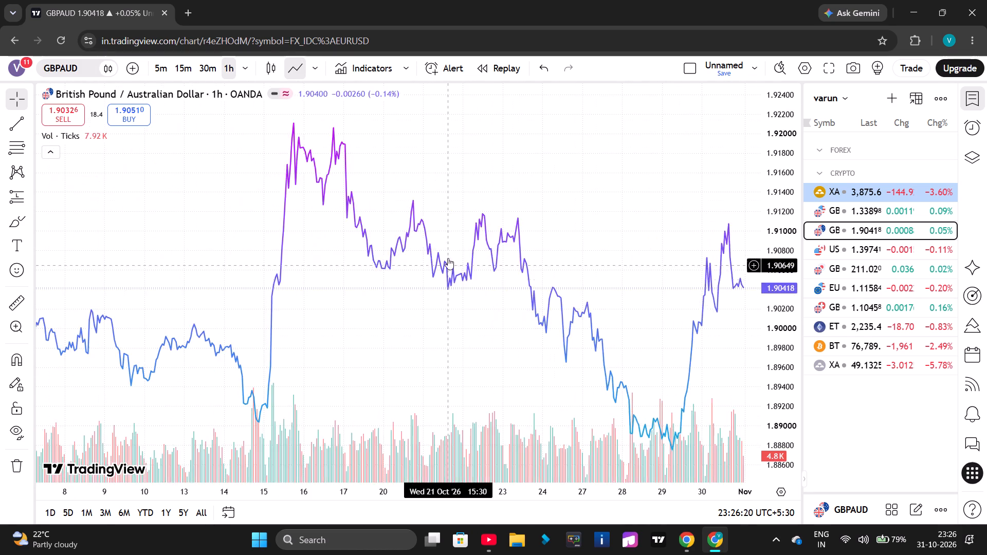
{"action": "scroll", "coordinate": [448, 253], "scroll_direction": "down", "scroll_amount": 19}
{"action": "scroll", "coordinate": [448, 235], "scroll_direction": "down", "scroll_amount": 7}
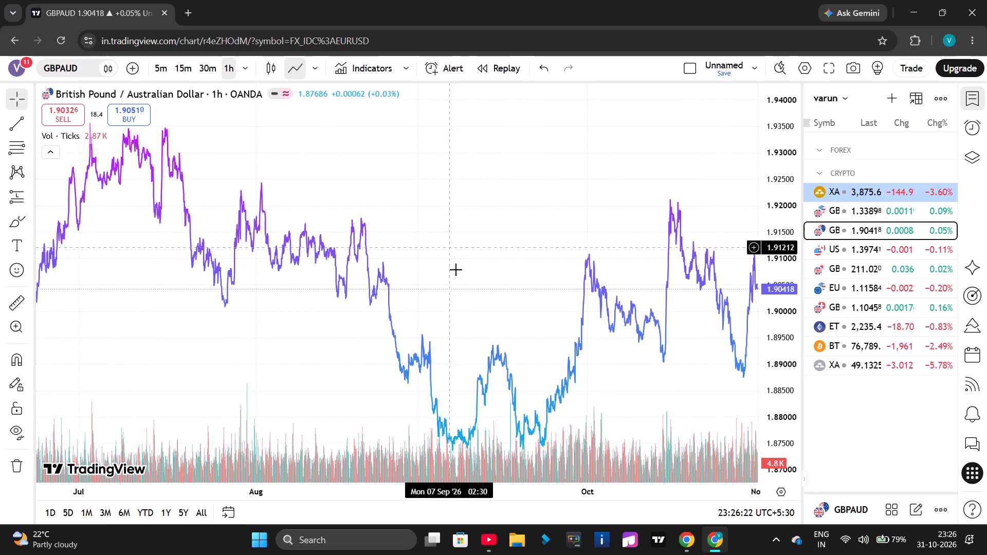
{"action": "left_click_drag", "start_coordinate": [461, 282], "coordinate": [408, 227]}
{"action": "scroll", "coordinate": [775, 219], "scroll_direction": "down", "scroll_amount": 7}
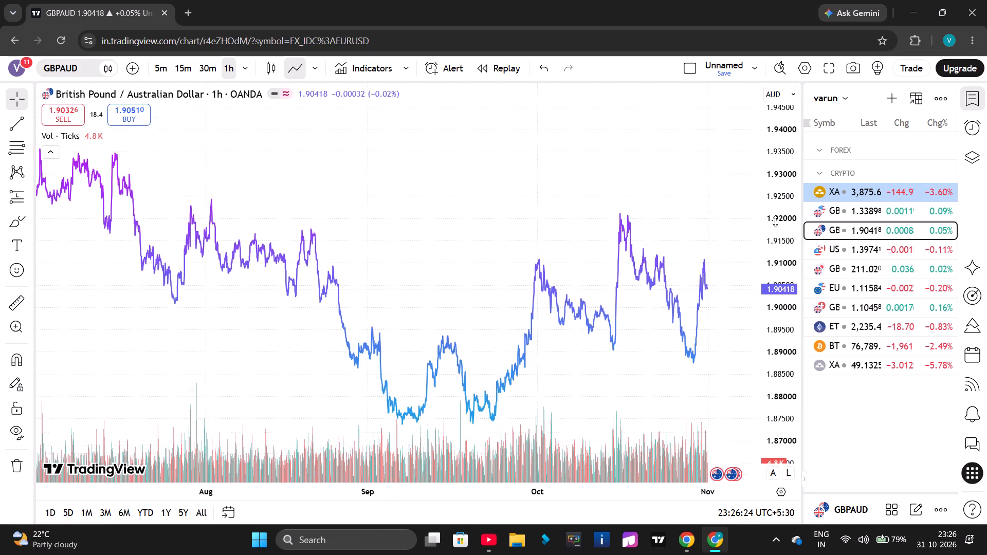
{"action": "scroll", "coordinate": [775, 221], "scroll_direction": "down", "scroll_amount": 1}
{"action": "scroll", "coordinate": [458, 218], "scroll_direction": "down", "scroll_amount": 4}
{"action": "left_click_drag", "start_coordinate": [455, 218], "coordinate": [432, 195]}
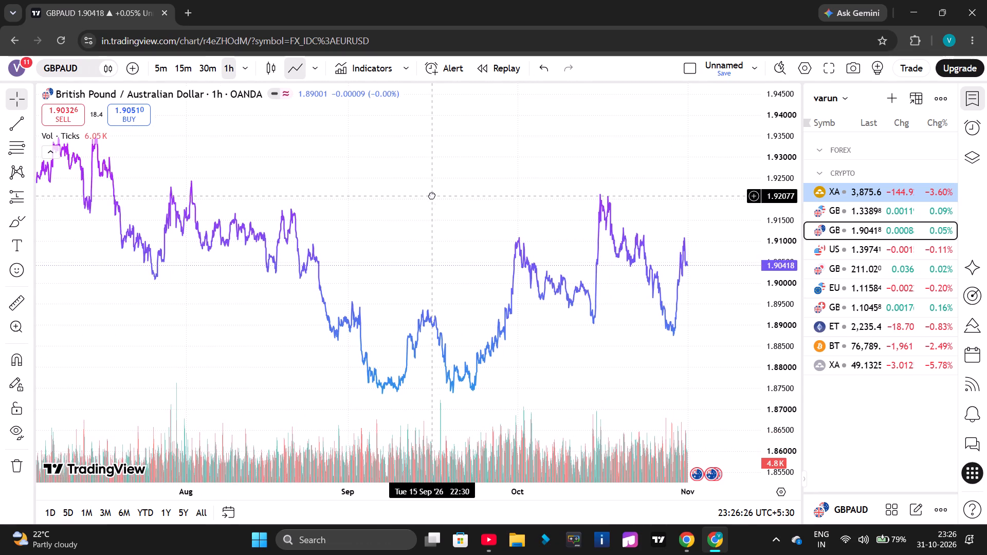
{"action": "left_click_drag", "start_coordinate": [432, 195], "coordinate": [453, 227]}
{"action": "scroll", "coordinate": [159, 170], "scroll_direction": "down", "scroll_amount": 3}
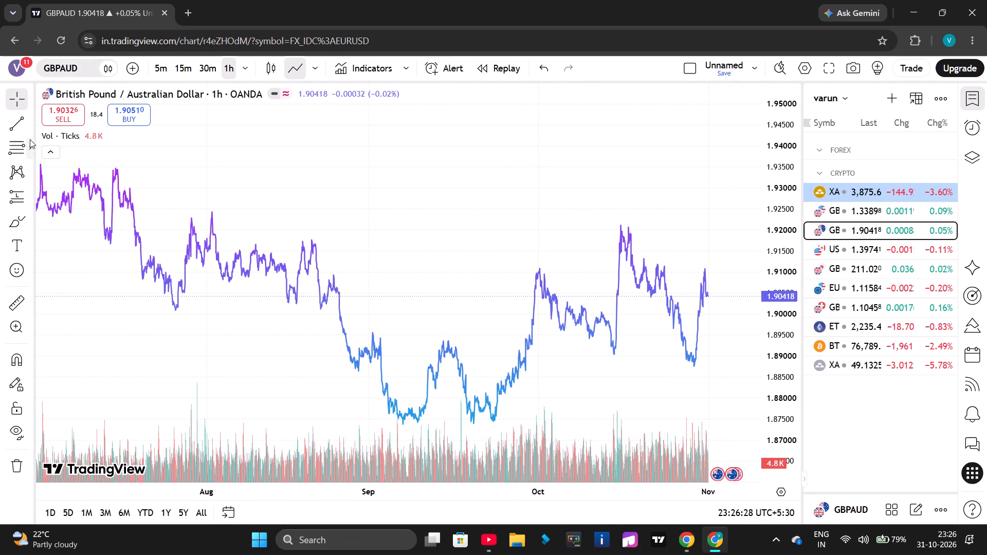
Draw a rectangle zone over the July highs, about 1.93484 to 1.93101, extending to 9 Nov '26, and lock it.
{"action": "left_click", "coordinate": [28, 129]}
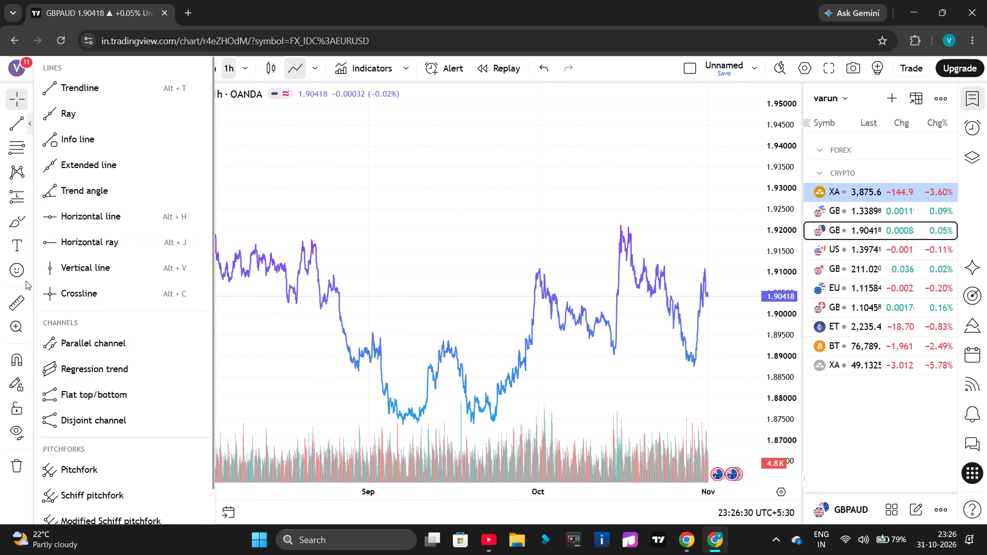
{"action": "left_click", "coordinate": [29, 216]}
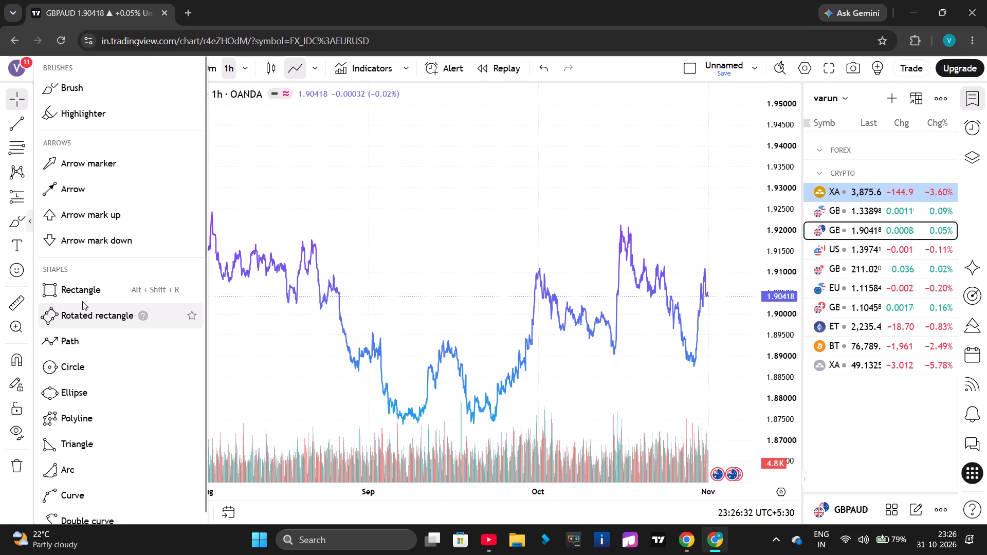
{"action": "left_click", "coordinate": [82, 293]}
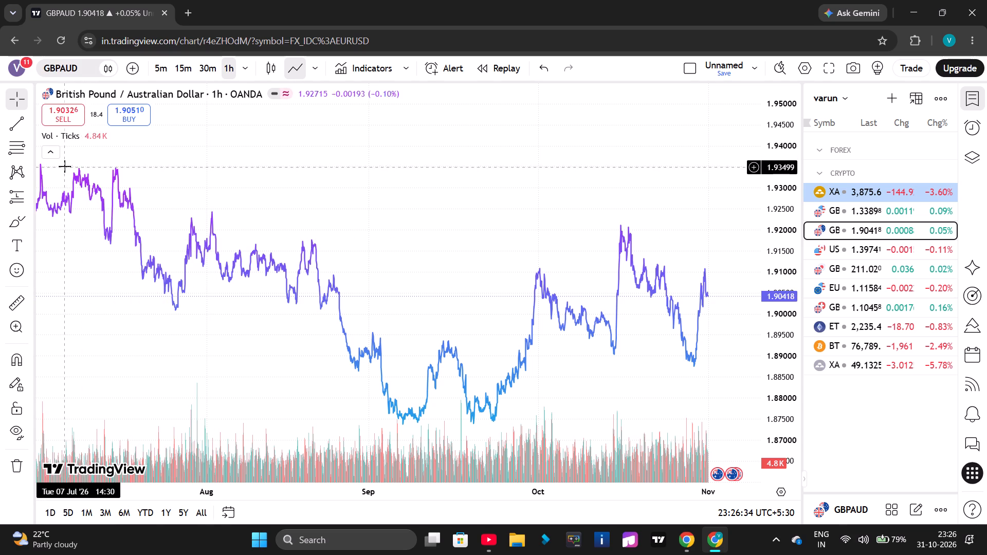
{"action": "left_click", "coordinate": [64, 168]}
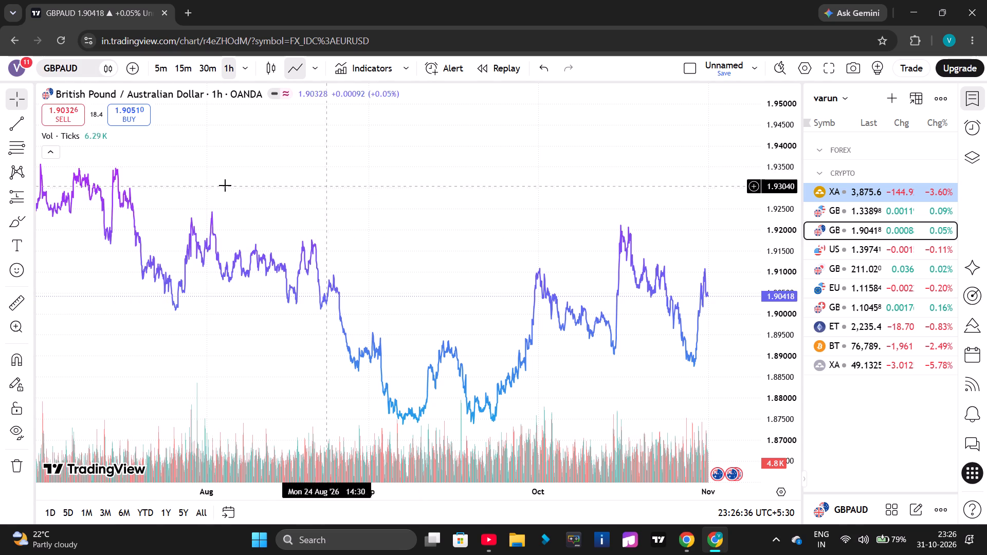
{"action": "left_click_drag", "start_coordinate": [63, 167], "coordinate": [207, 174]}
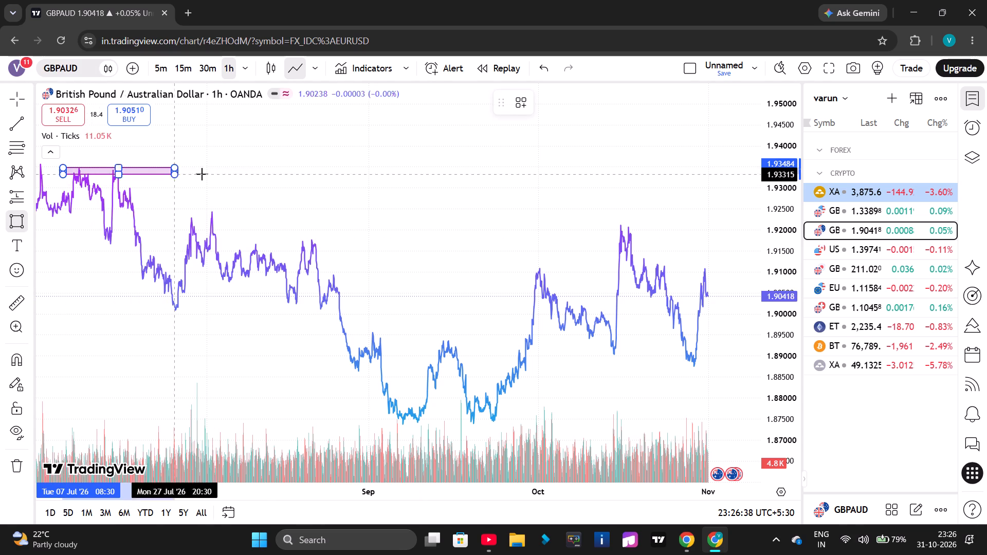
{"action": "left_click_drag", "start_coordinate": [207, 174], "coordinate": [744, 206]}
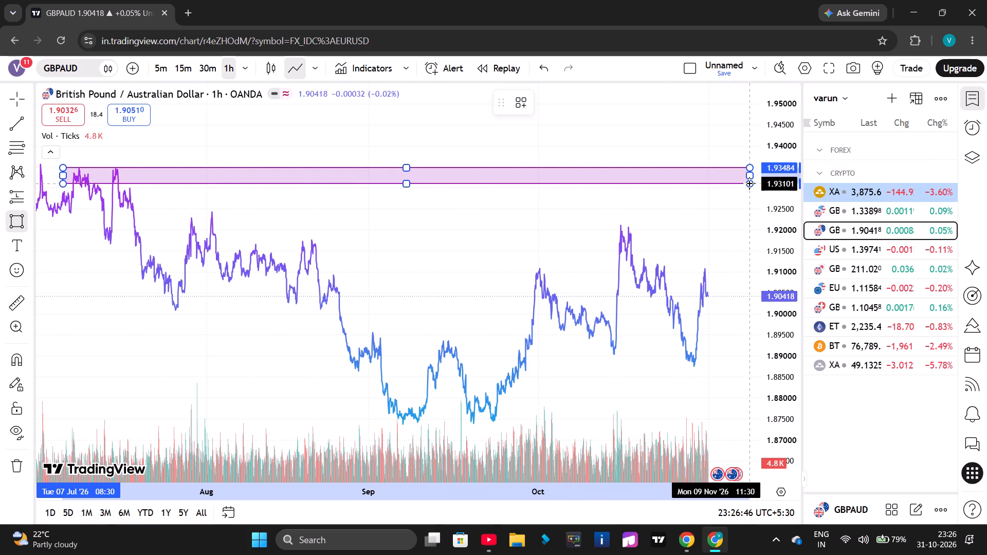
{"action": "left_click", "coordinate": [750, 183]}
{"action": "left_click", "coordinate": [744, 104]}
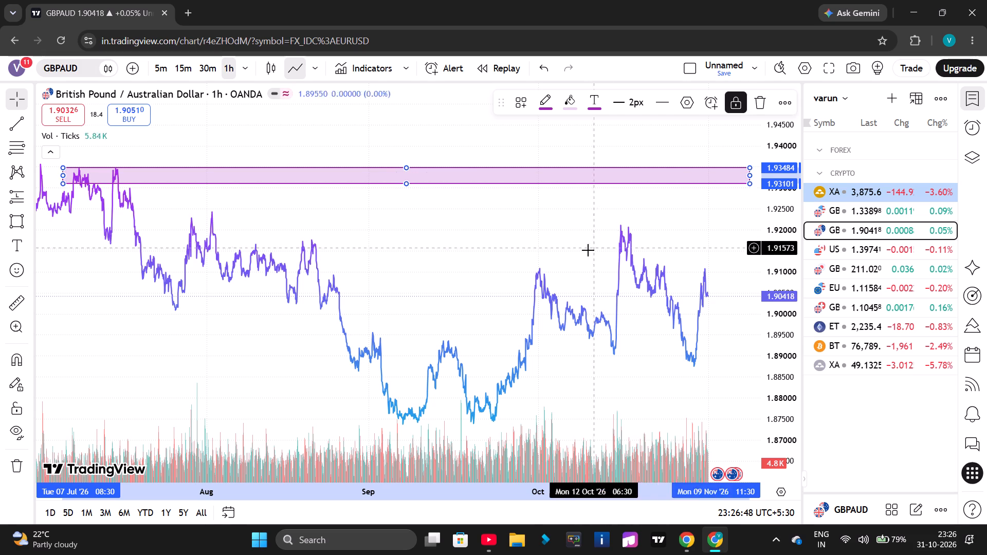
Draw a second rectangle zone along the September lows, about 1.87552 to 1.87384, from 25 Jun to 29 Oct '26, and lock it.
{"action": "left_click_drag", "start_coordinate": [586, 249], "coordinate": [636, 236]}
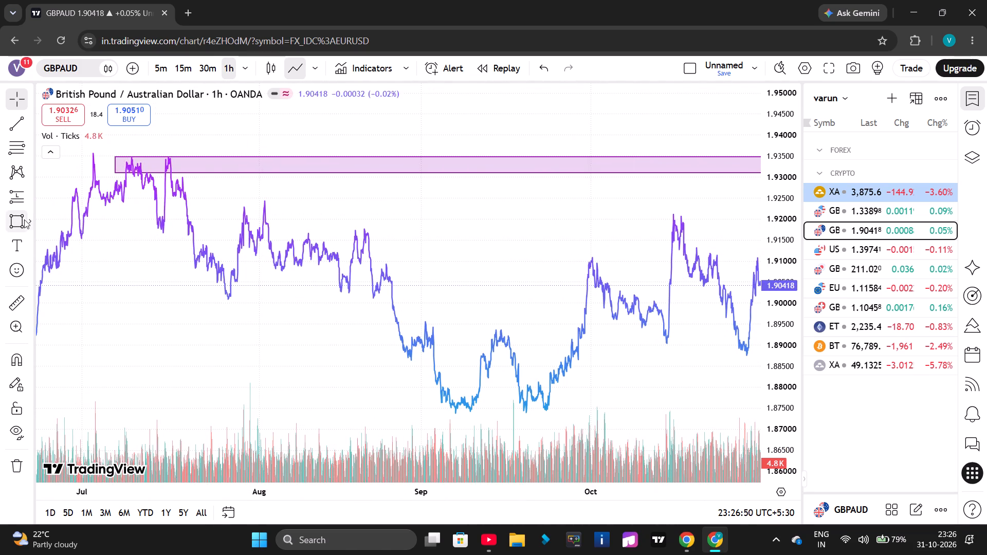
{"action": "left_click_drag", "start_coordinate": [454, 251], "coordinate": [405, 202]}
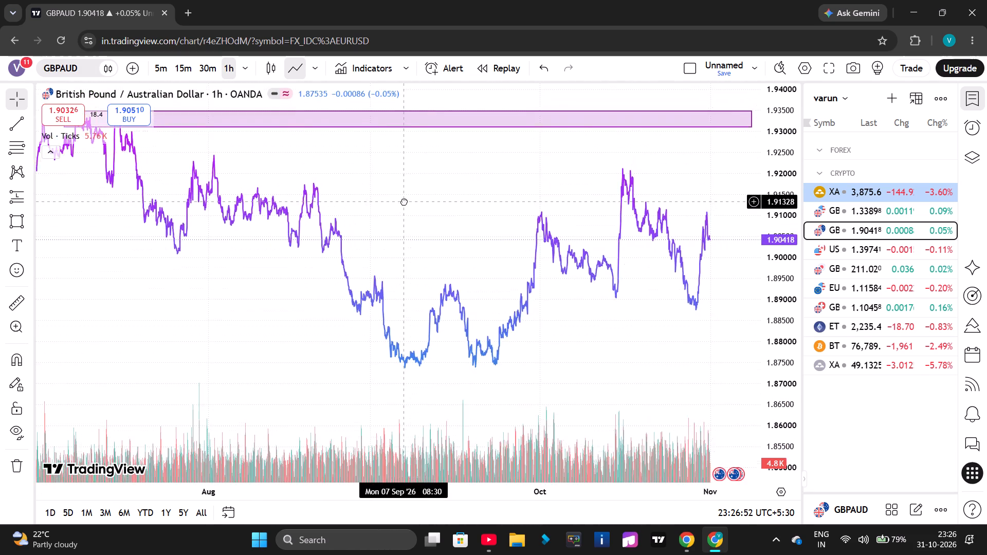
{"action": "left_click_drag", "start_coordinate": [405, 202], "coordinate": [444, 212]}
{"action": "left_click", "coordinate": [5, 219]}
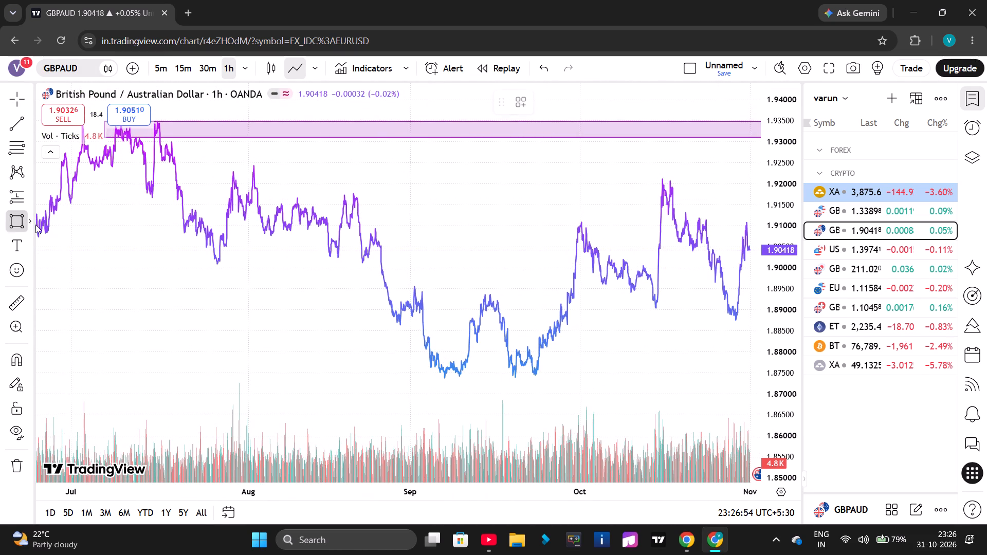
{"action": "left_click", "coordinate": [741, 377]}
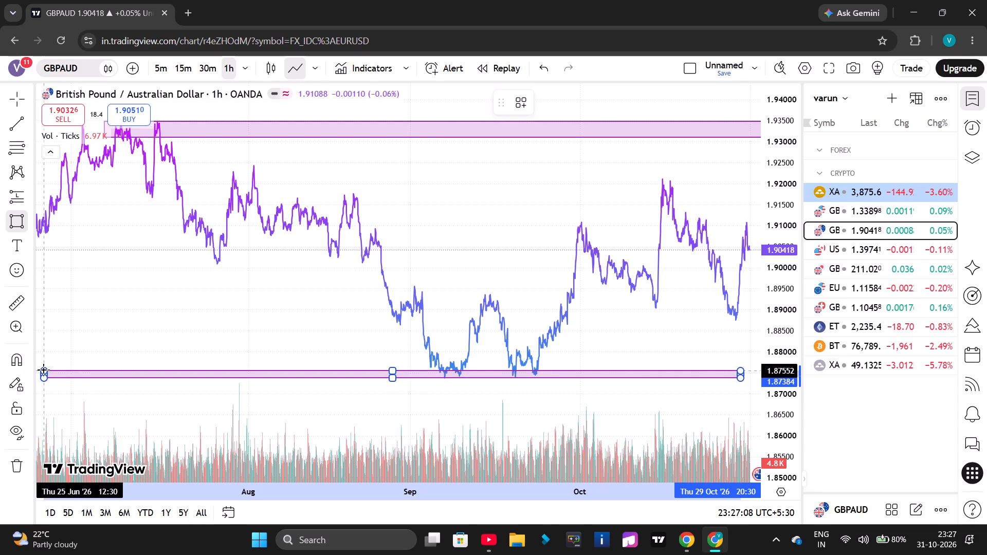
{"action": "left_click", "coordinate": [44, 370]}
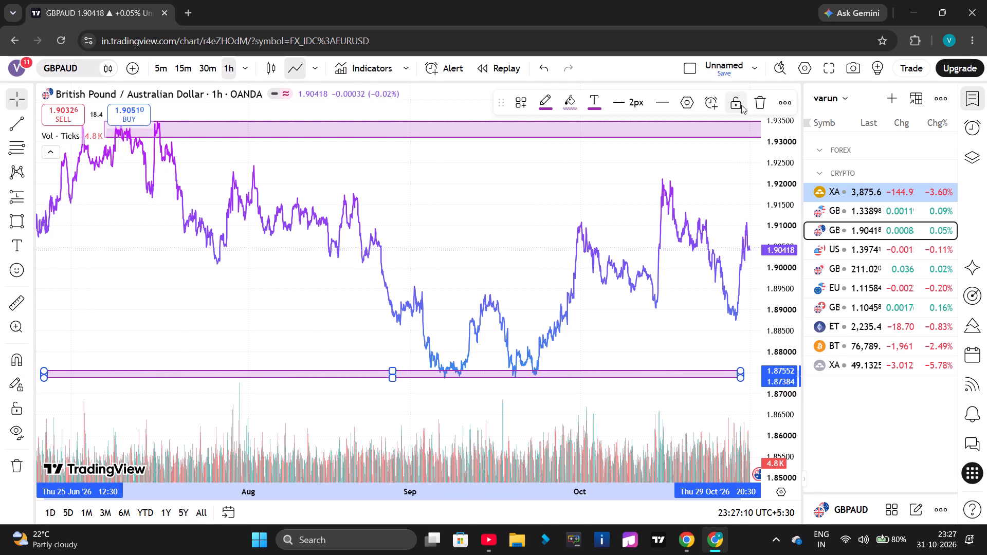
{"action": "left_click", "coordinate": [741, 105]}
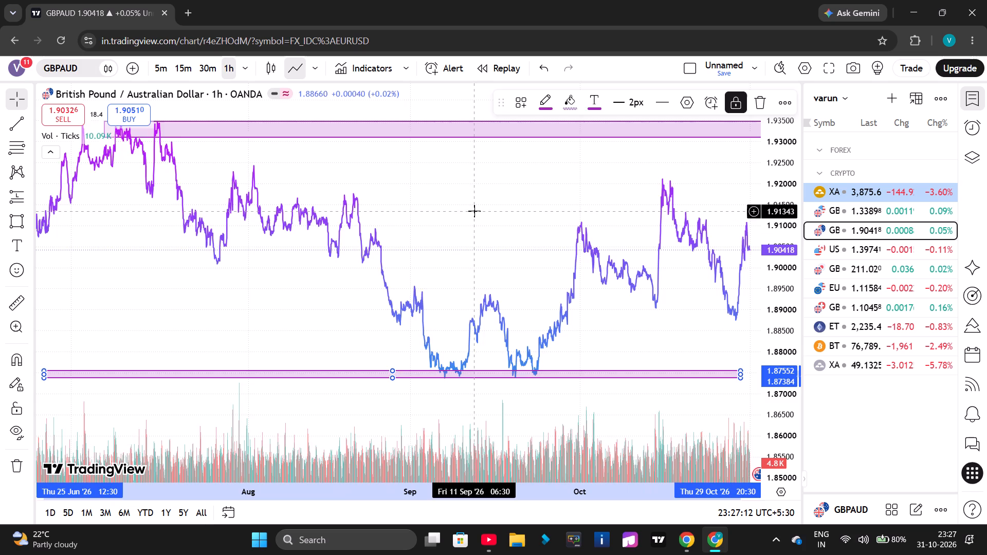
Switch the GBPAUD chart to the 30-minute interval and show the latest prices with both zones.
{"action": "left_click_drag", "start_coordinate": [478, 211], "coordinate": [542, 215]}
{"action": "left_click", "coordinate": [210, 71]}
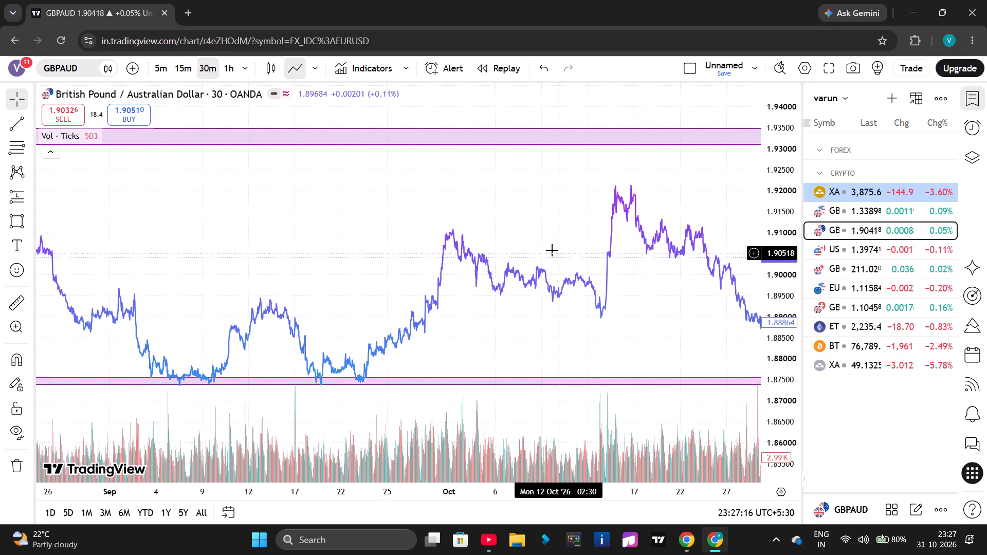
{"action": "left_click_drag", "start_coordinate": [538, 224], "coordinate": [488, 211]}
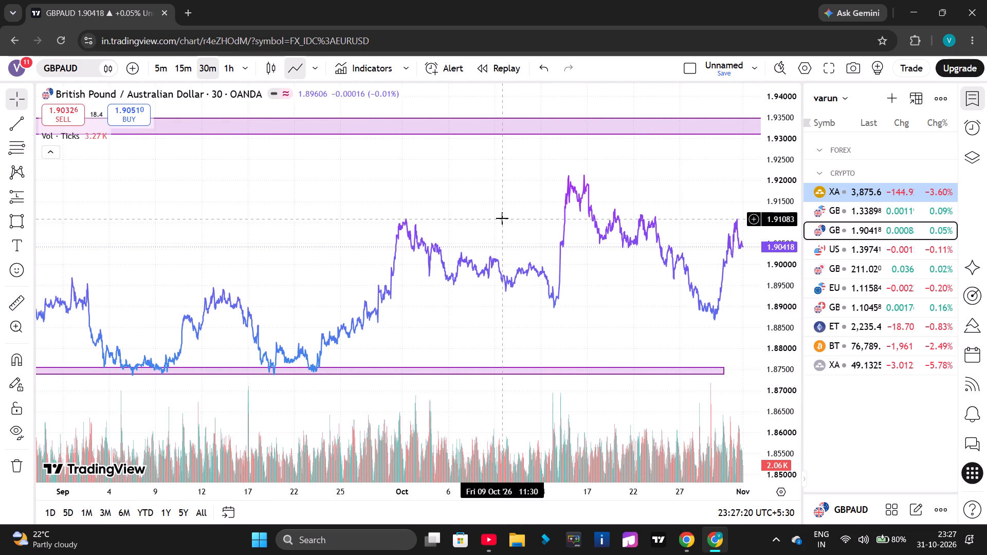
Draw a horizontal line at about 1.91065, level with the early October high, and lock it.
{"action": "key", "text": "alt+h"}
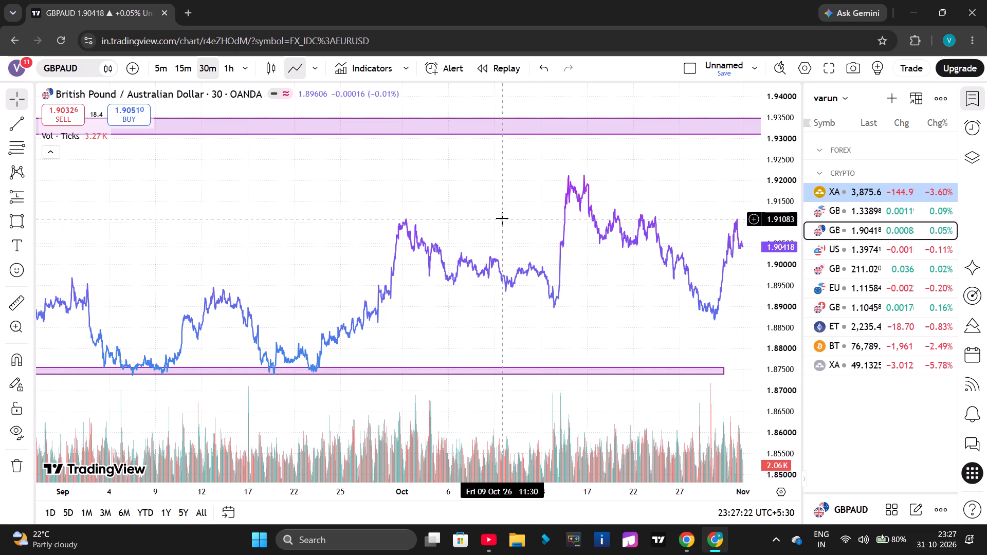
{"action": "left_click", "coordinate": [502, 218], "text": "alt"}
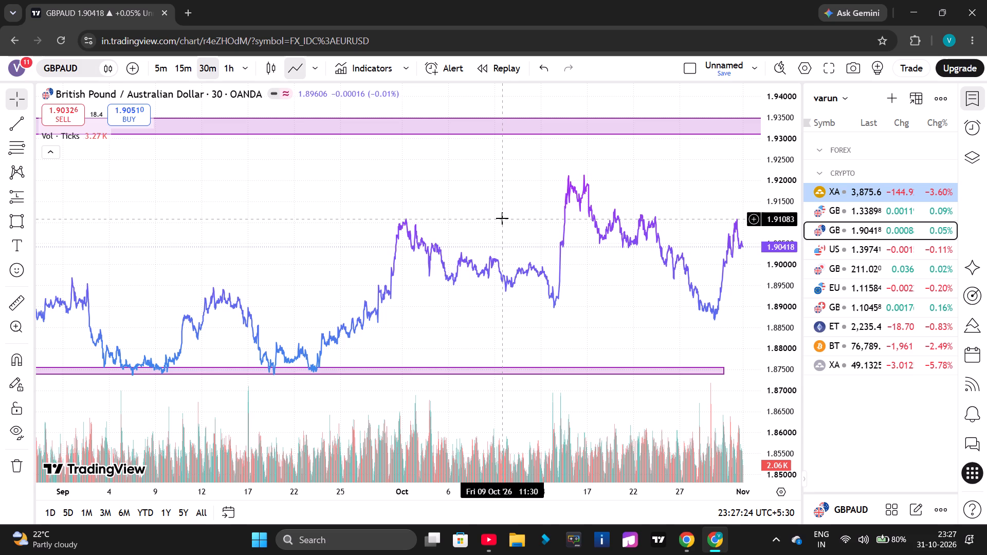
{"action": "key", "text": "alt+h"}
{"action": "double_click", "coordinate": [502, 218]}
{"action": "left_click", "coordinate": [29, 128]}
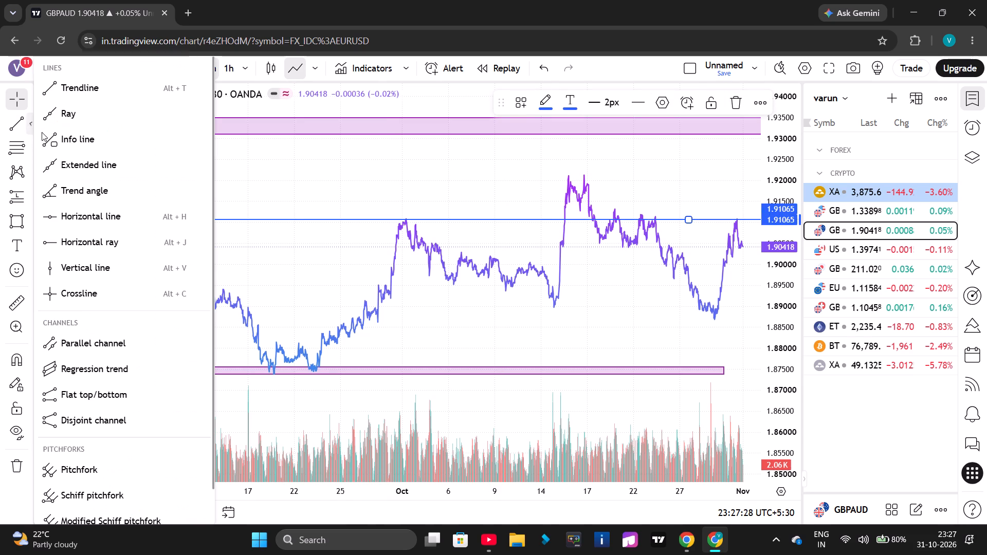
{"action": "left_click", "coordinate": [463, 170]}
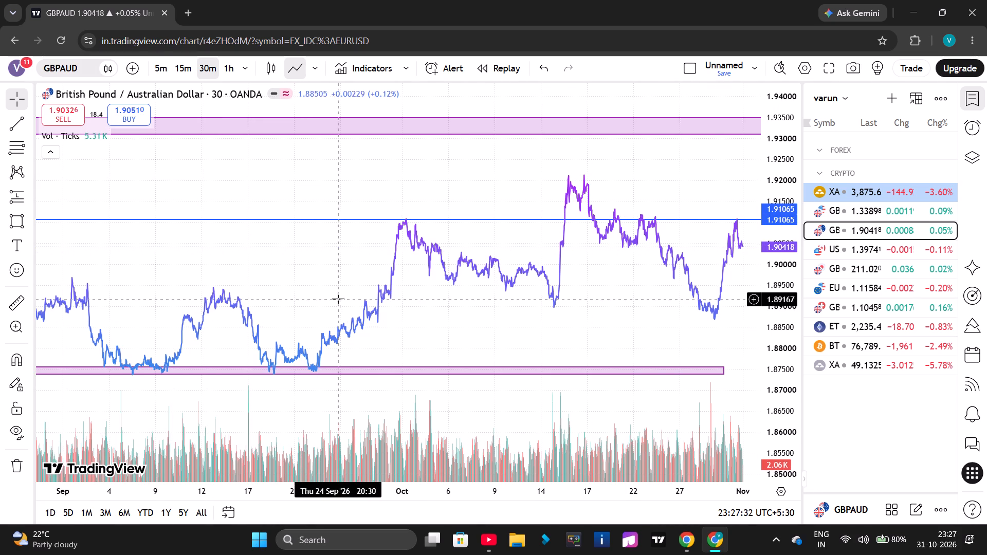
{"action": "left_click", "coordinate": [630, 219]}
{"action": "left_click", "coordinate": [707, 110]}
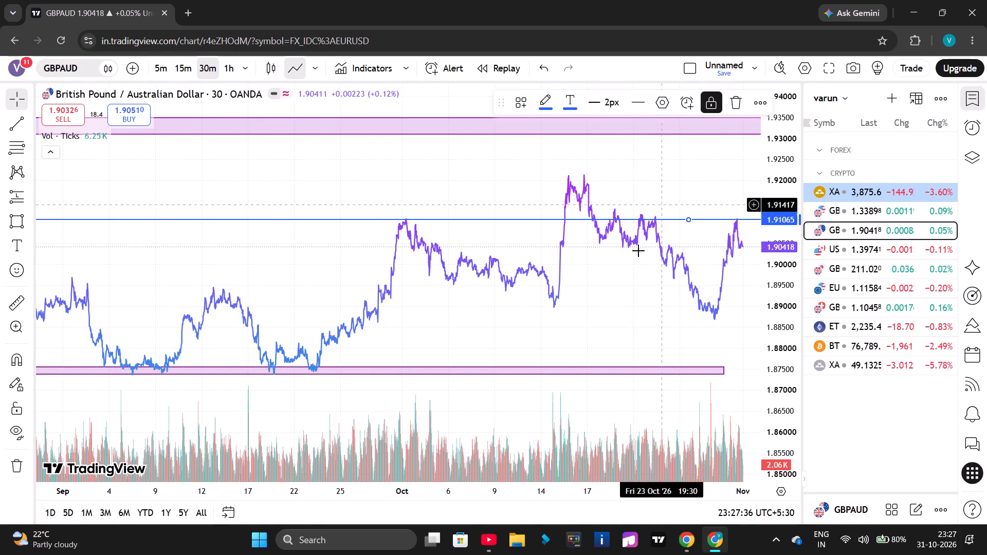
Draw a horizontal line at about 1.91815 along the August highs and lock it.
{"action": "left_click_drag", "start_coordinate": [289, 270], "coordinate": [480, 274]}
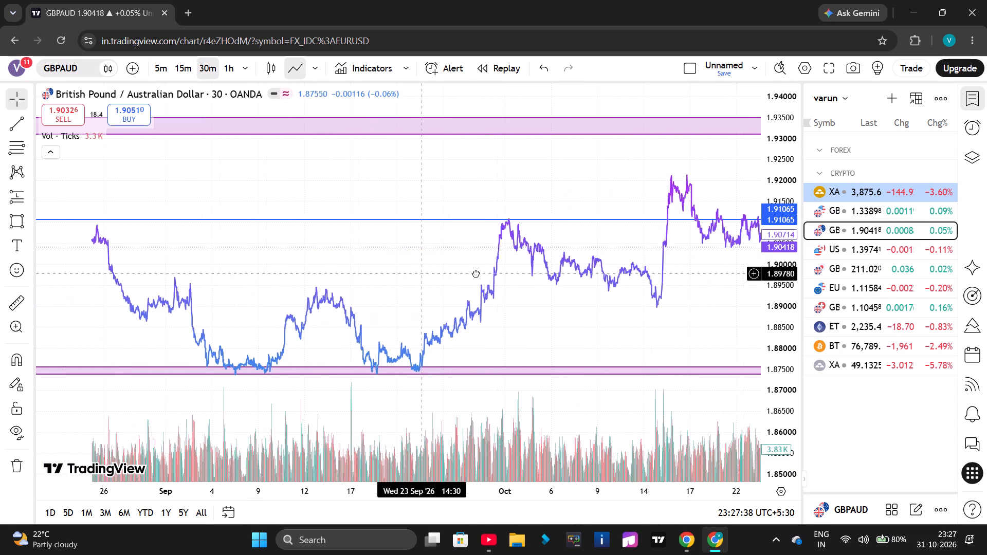
{"action": "left_click_drag", "start_coordinate": [197, 262], "coordinate": [414, 260]}
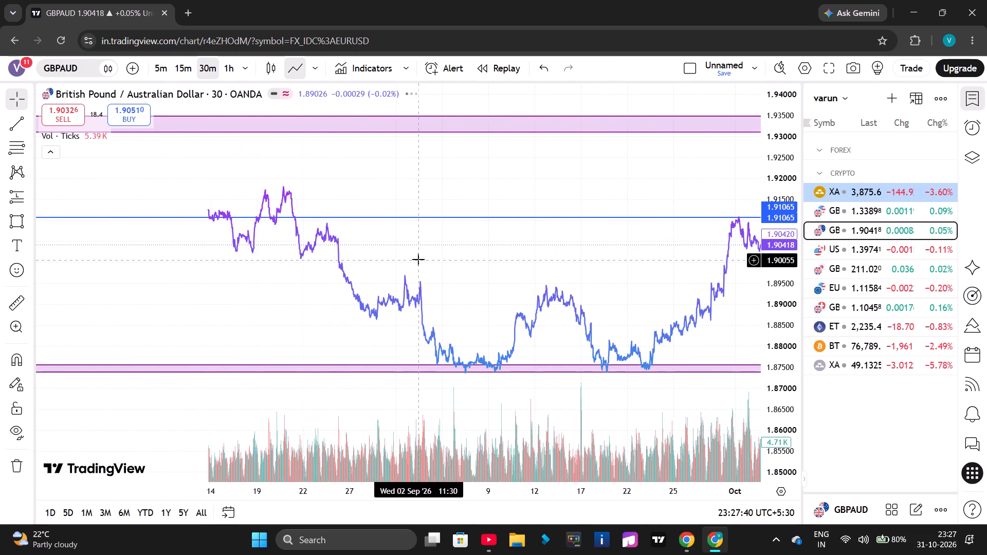
{"action": "left_click_drag", "start_coordinate": [191, 262], "coordinate": [383, 271]}
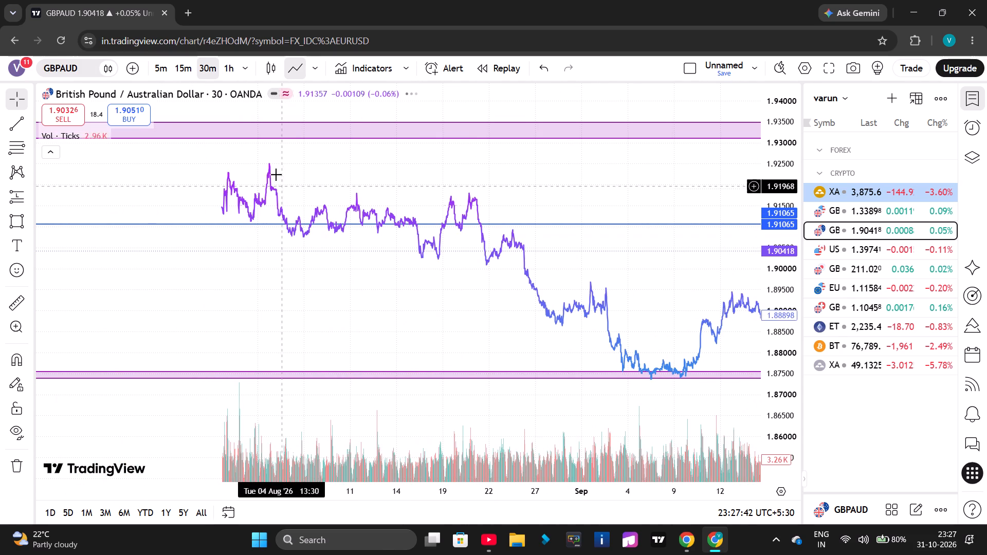
{"action": "left_click_drag", "start_coordinate": [335, 174], "coordinate": [347, 174]}
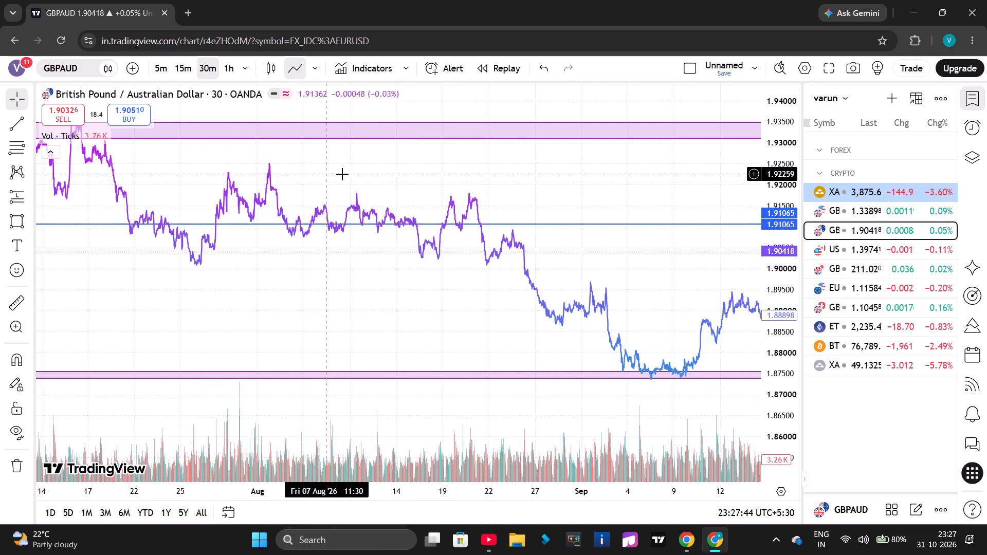
{"action": "left_click_drag", "start_coordinate": [347, 174], "coordinate": [534, 208]}
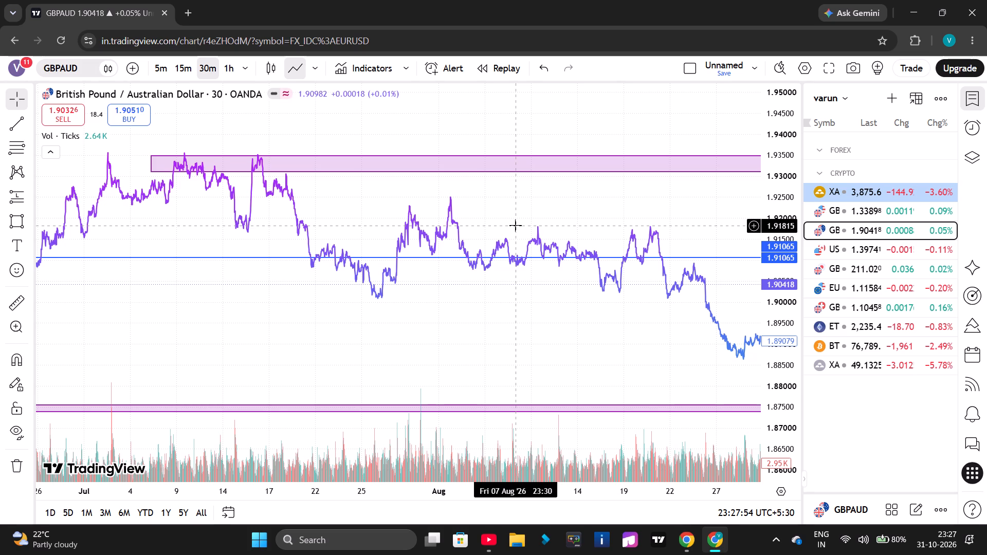
{"action": "key", "text": "alt+h"}
{"action": "left_click", "coordinate": [716, 106]}
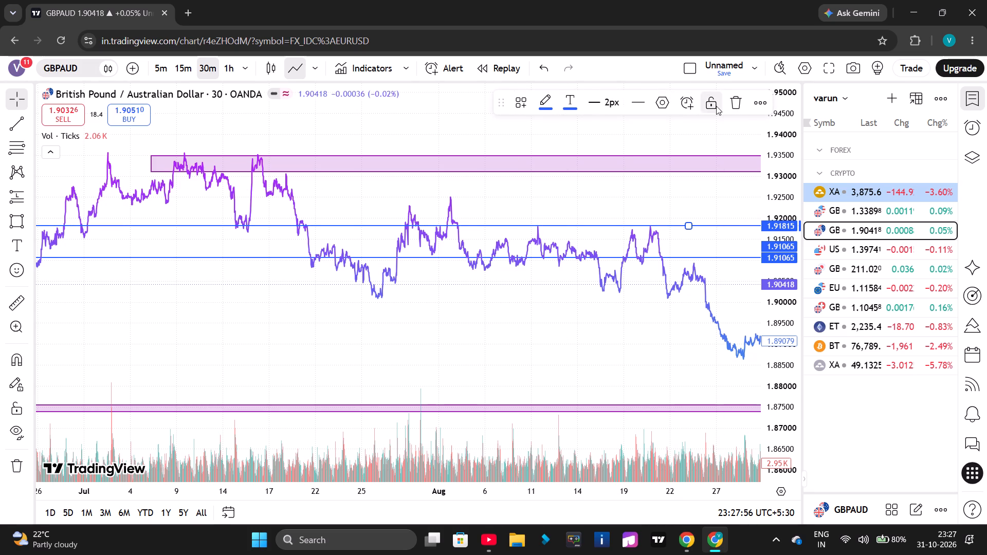
Draw a horizontal line at about 1.90101 along the late July lows and lock it.
{"action": "left_click_drag", "start_coordinate": [277, 349], "coordinate": [376, 330]}
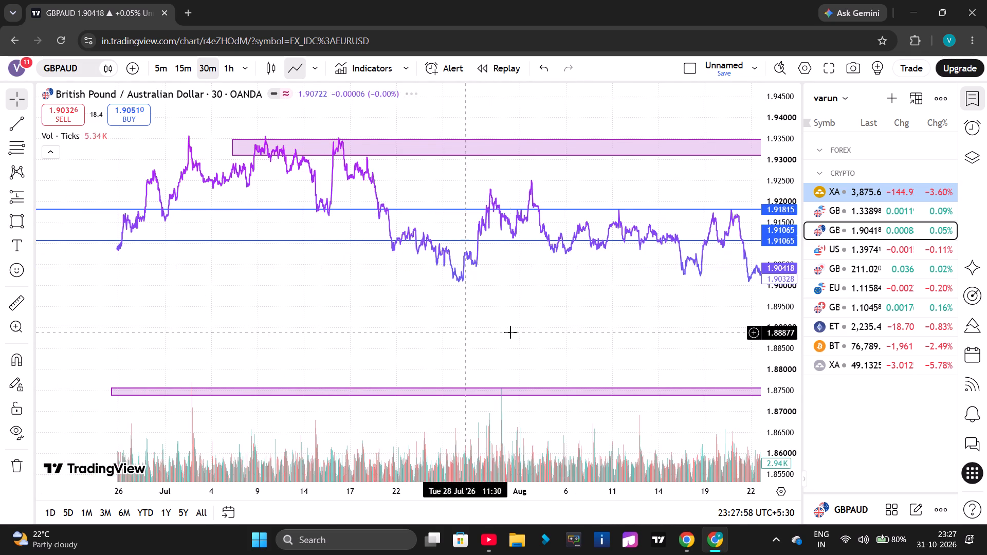
{"action": "left_click_drag", "start_coordinate": [556, 326], "coordinate": [461, 321]}
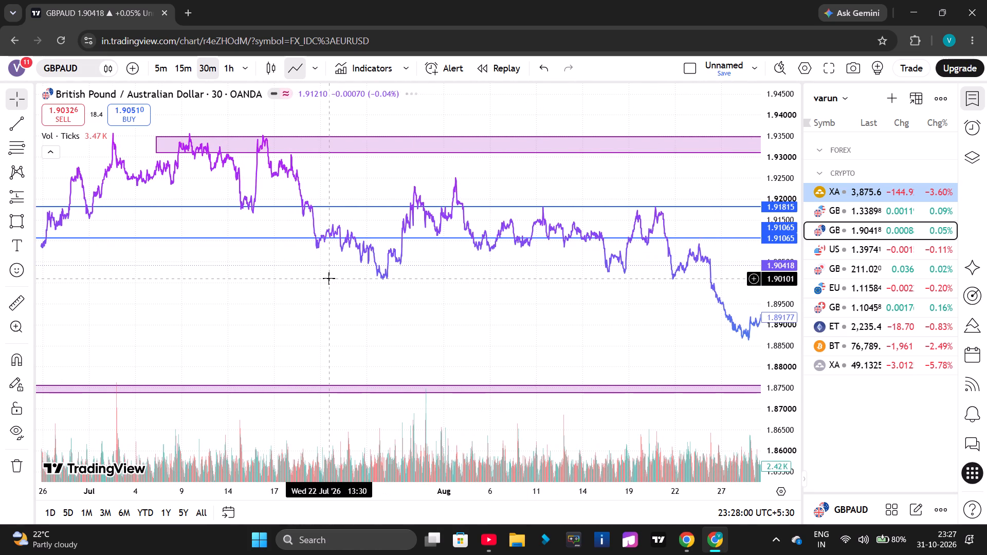
{"action": "key", "text": "alt+h"}
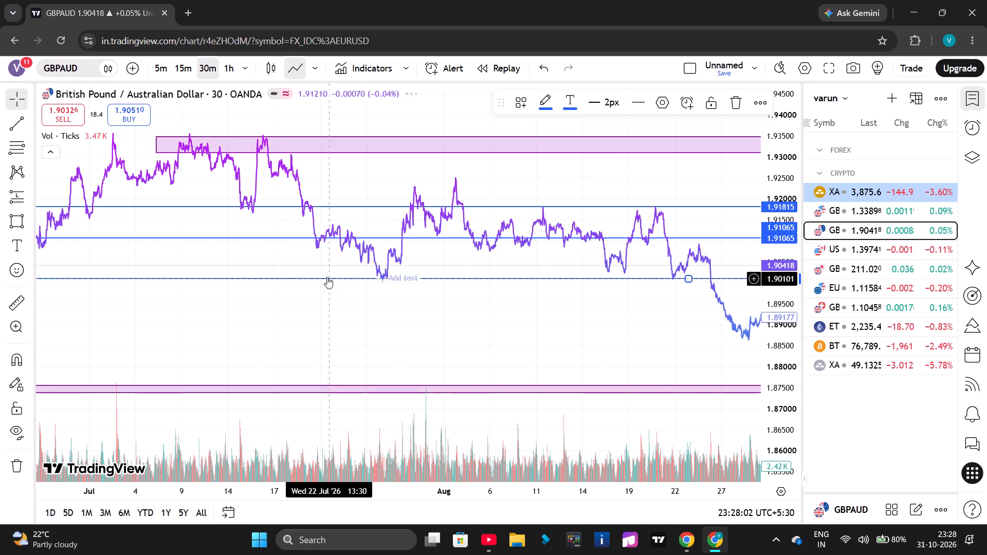
{"action": "left_click", "coordinate": [717, 100]}
Draw a horizontal line at about 1.89642, just under the early October pullback lows.
{"action": "left_click_drag", "start_coordinate": [642, 367], "coordinate": [322, 367]}
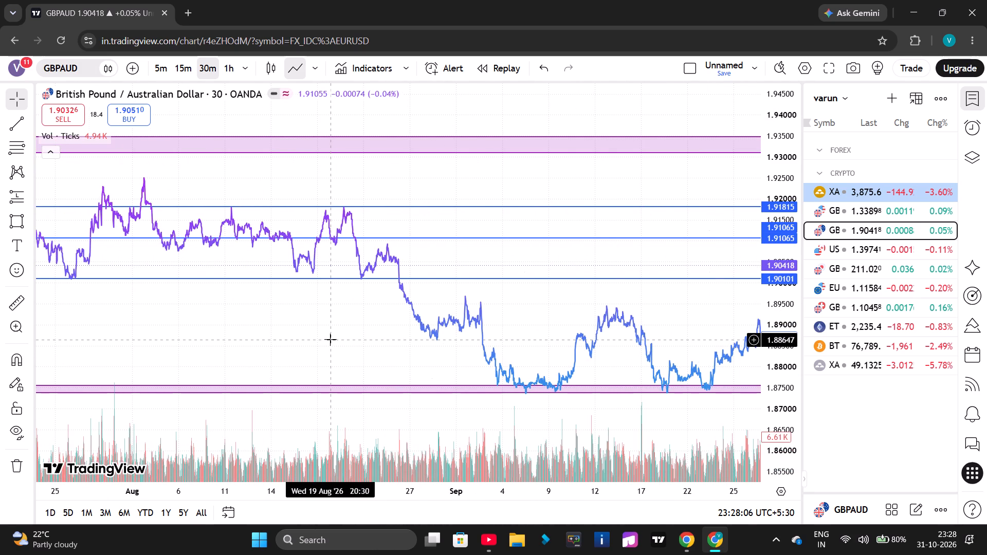
{"action": "left_click_drag", "start_coordinate": [330, 339], "coordinate": [170, 318]}
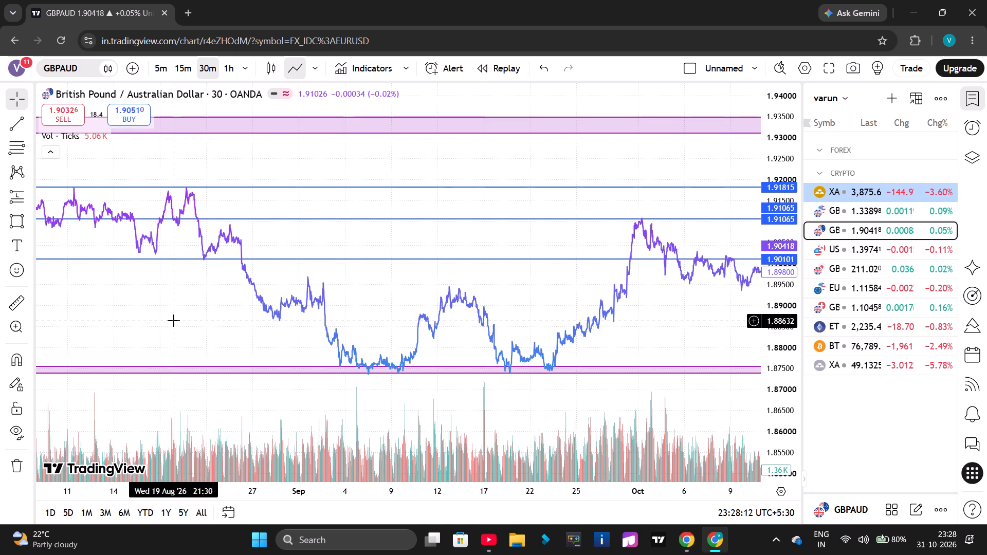
{"action": "left_click_drag", "start_coordinate": [174, 324], "coordinate": [0, 303]}
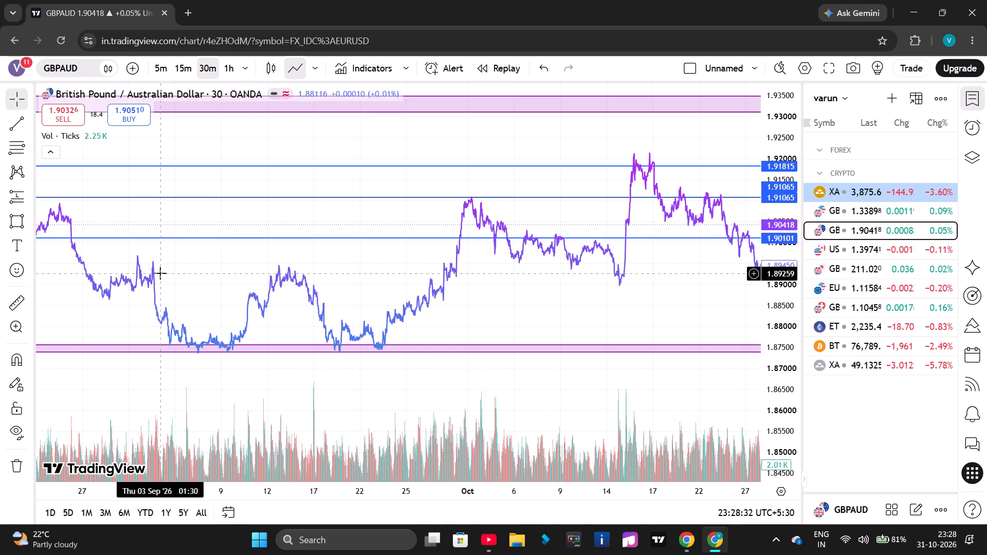
{"action": "left_click_drag", "start_coordinate": [447, 303], "coordinate": [185, 302]}
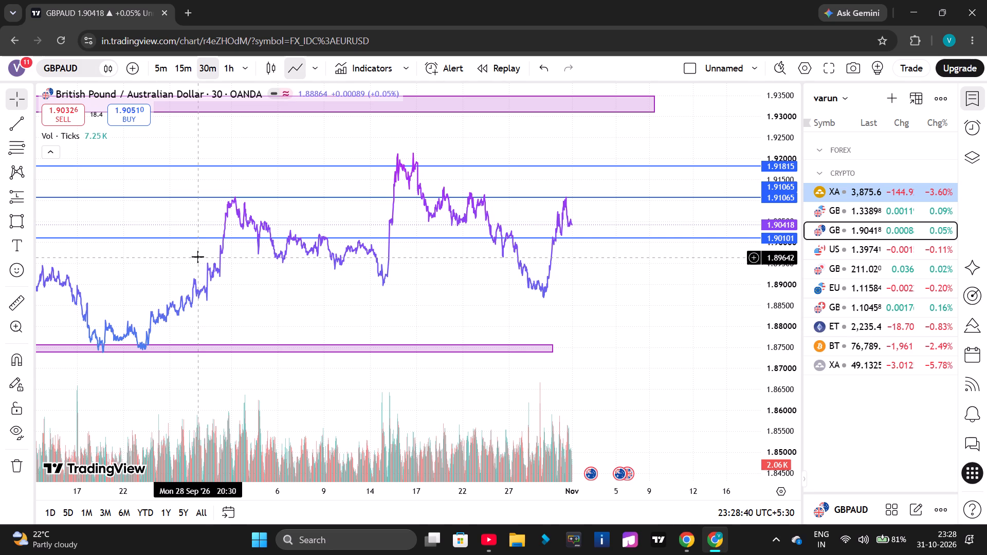
{"action": "key", "text": "alt+h"}
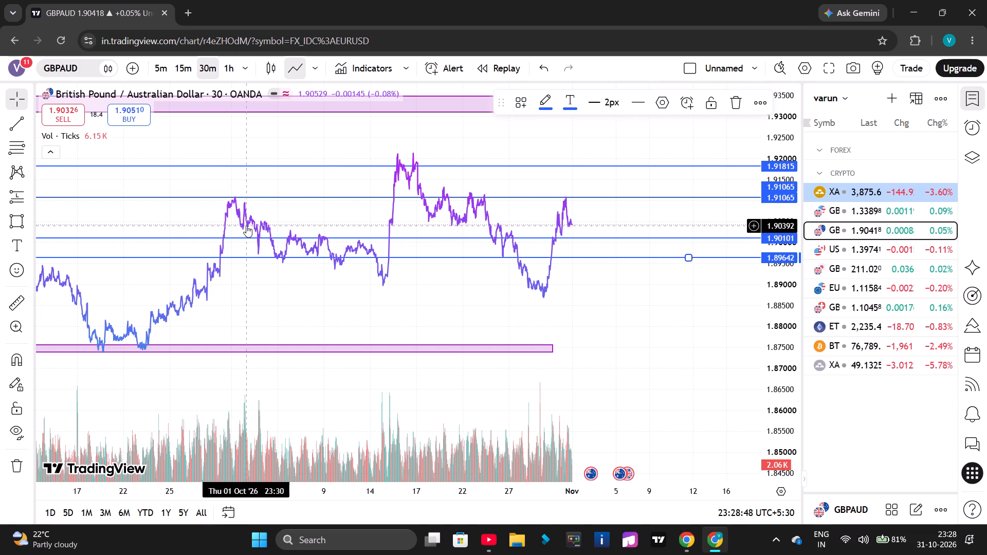
Draw a horizontal line at about 1.88953, near the mid and late October lows, and lock it.
{"action": "left_click_drag", "start_coordinate": [246, 226], "coordinate": [452, 230]}
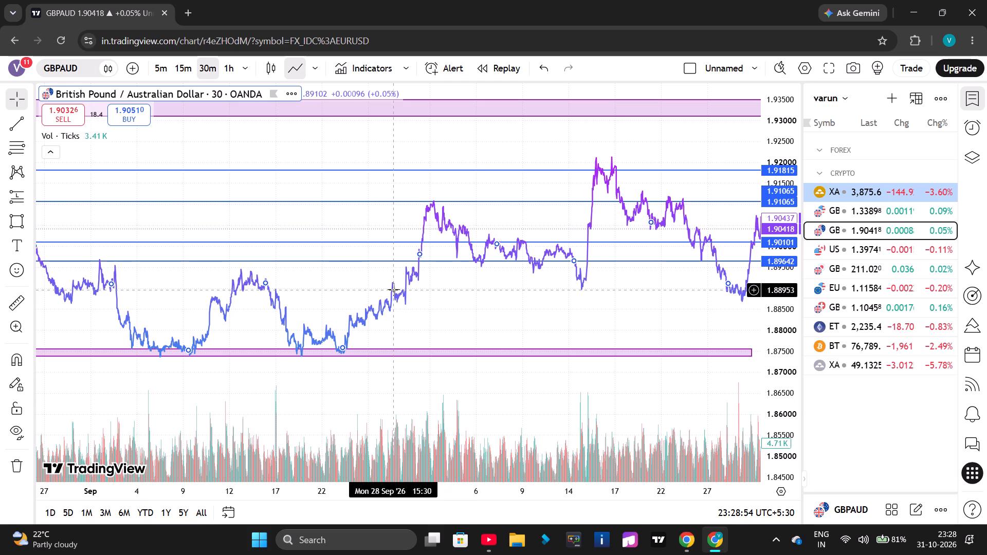
{"action": "key", "text": "alt+h"}
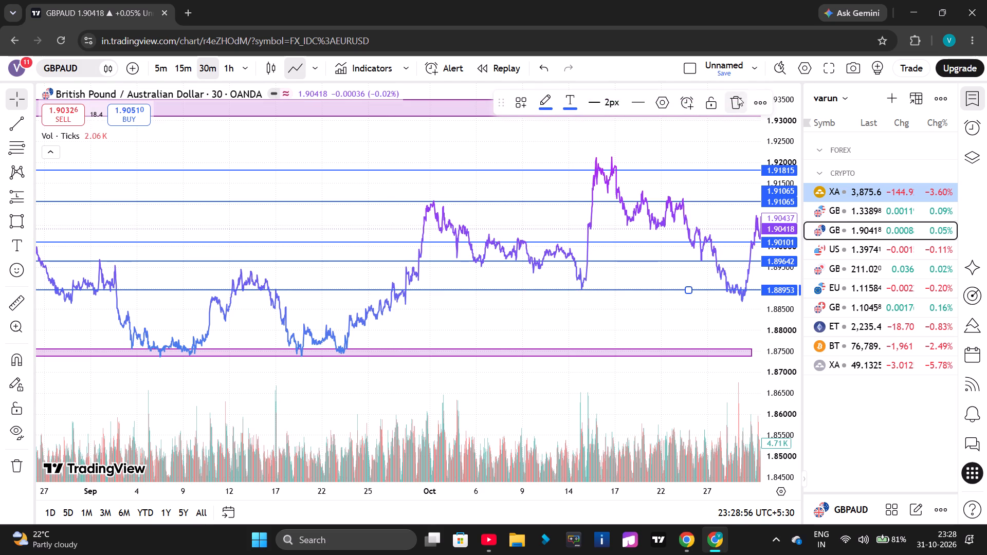
{"action": "left_click", "coordinate": [709, 100]}
Lock the horizontal line at 1.89642.
{"action": "left_click", "coordinate": [642, 239]}
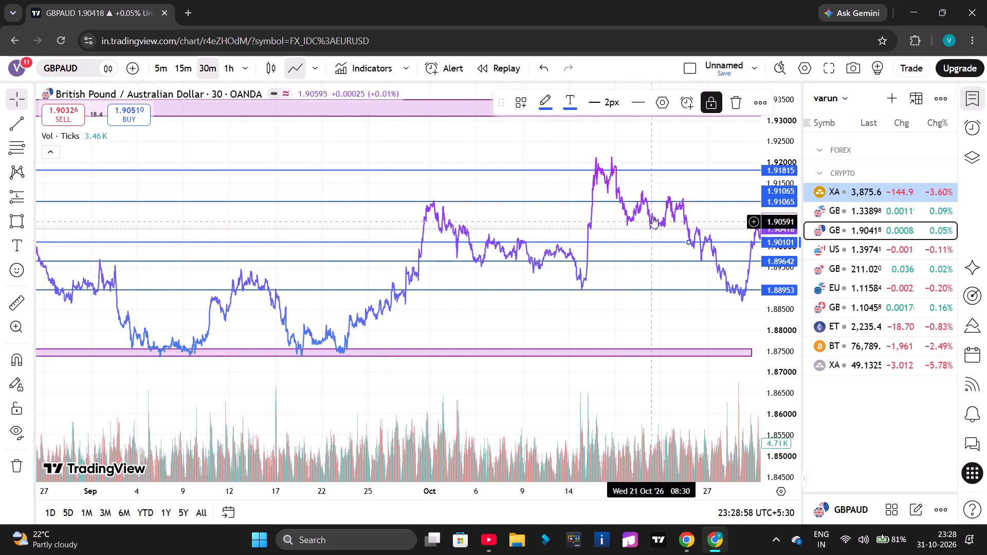
{"action": "left_click_drag", "start_coordinate": [653, 217], "coordinate": [458, 228]}
{"action": "left_click", "coordinate": [535, 267]}
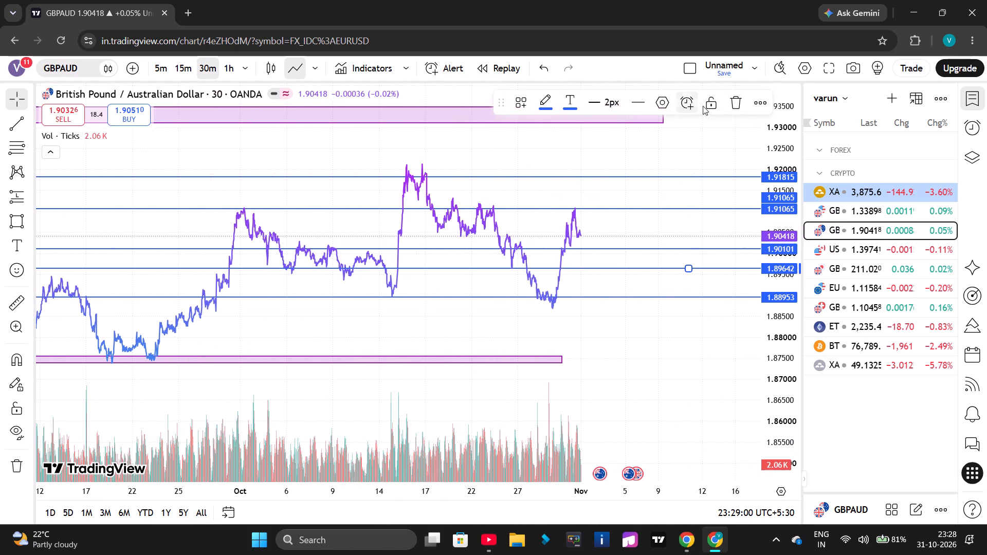
{"action": "left_click", "coordinate": [705, 103]}
Switch the GBPAUD chart to the 15-minute interval and show the late October prices with the horizontal levels.
{"action": "left_click", "coordinate": [185, 71]}
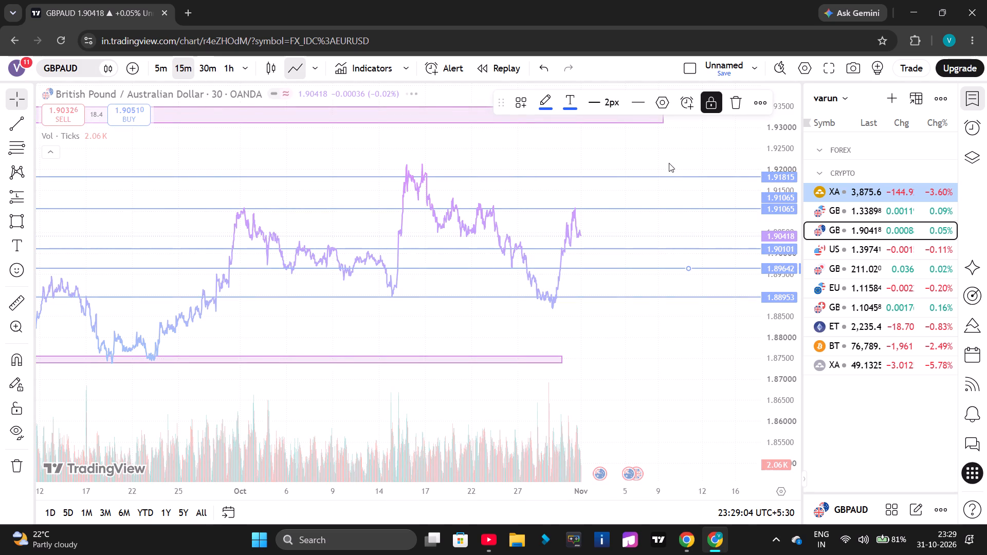
{"action": "left_click", "coordinate": [448, 150]}
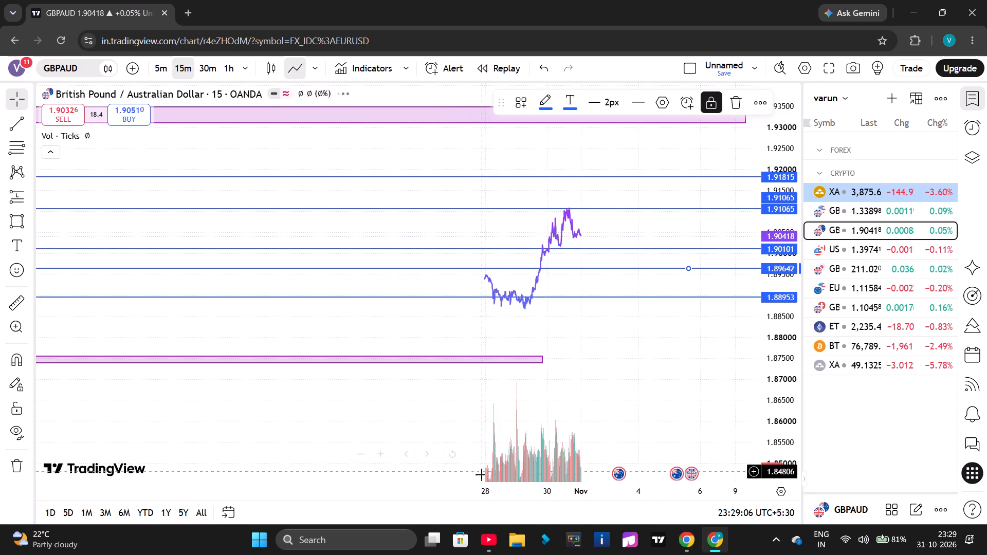
{"action": "left_click", "coordinate": [448, 455]}
{"action": "scroll", "coordinate": [501, 209], "scroll_direction": "down", "scroll_amount": 6}
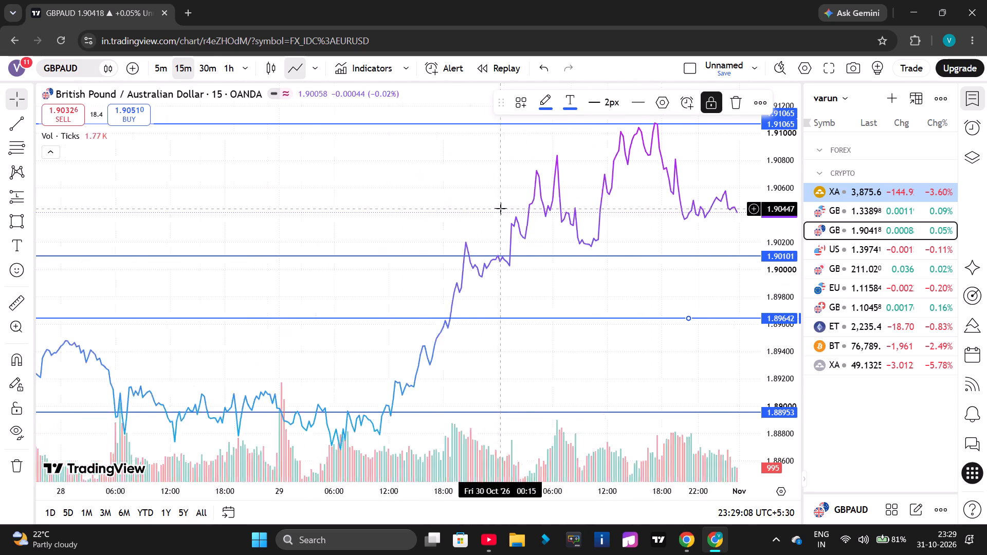
{"action": "left_click_drag", "start_coordinate": [464, 196], "coordinate": [301, 257]}
{"action": "scroll", "coordinate": [780, 177], "scroll_direction": "down", "scroll_amount": 12}
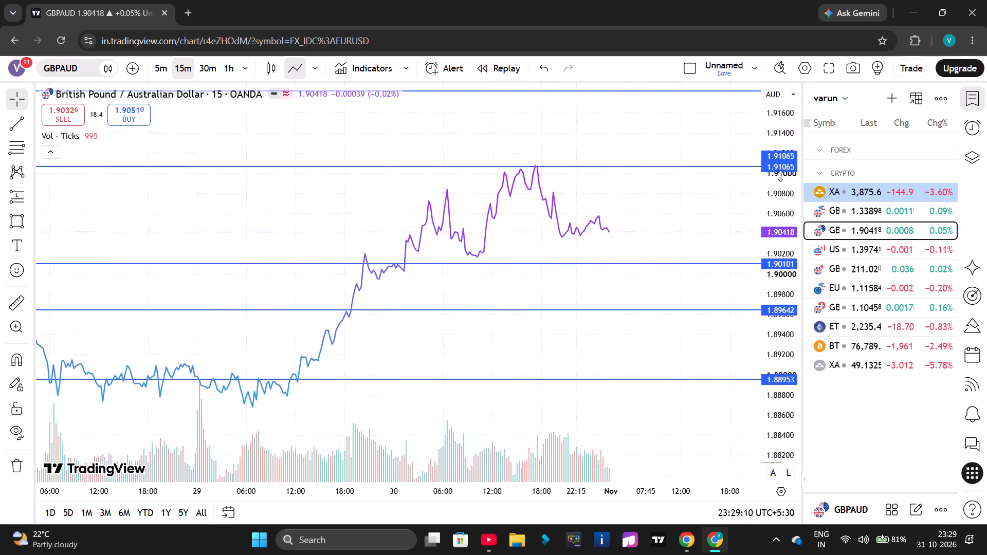
{"action": "scroll", "coordinate": [780, 176], "scroll_direction": "down", "scroll_amount": 17}
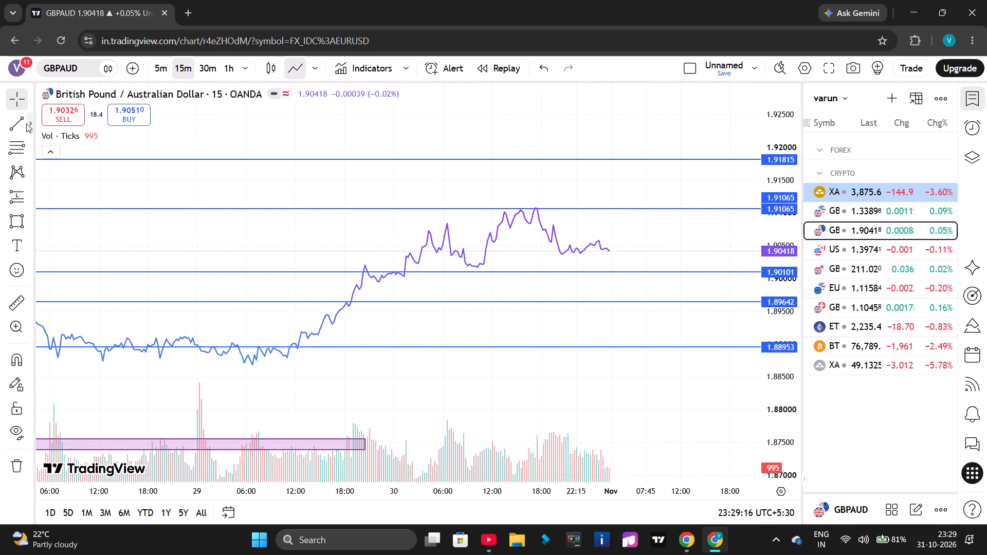
Draw a rising parallel channel, top edge about 1.90702 on 30 Oct to 1.91818 on 2 Nov, bottom edge starting about 1.89844, and lock it.
{"action": "left_click", "coordinate": [31, 119]}
{"action": "left_click", "coordinate": [98, 343]}
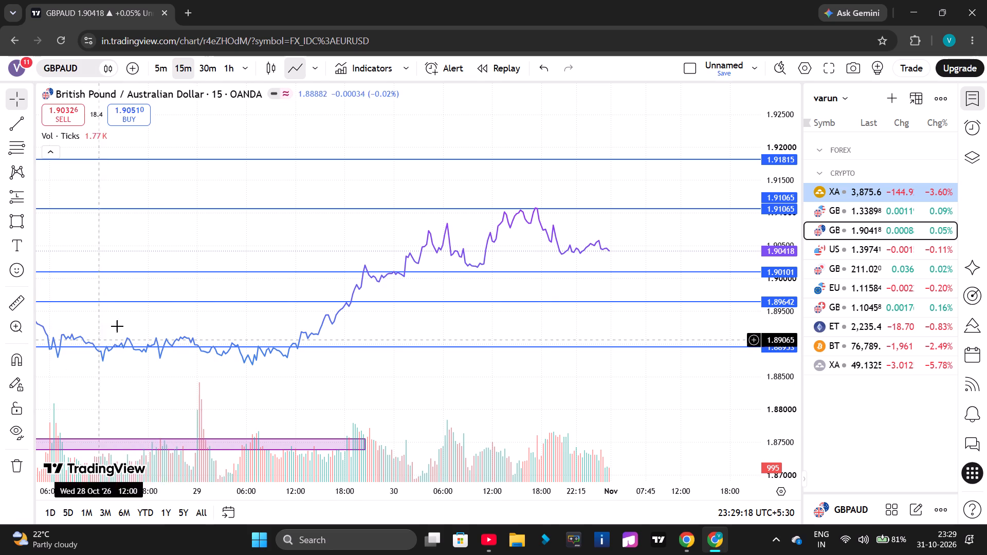
{"action": "left_click", "coordinate": [428, 232]}
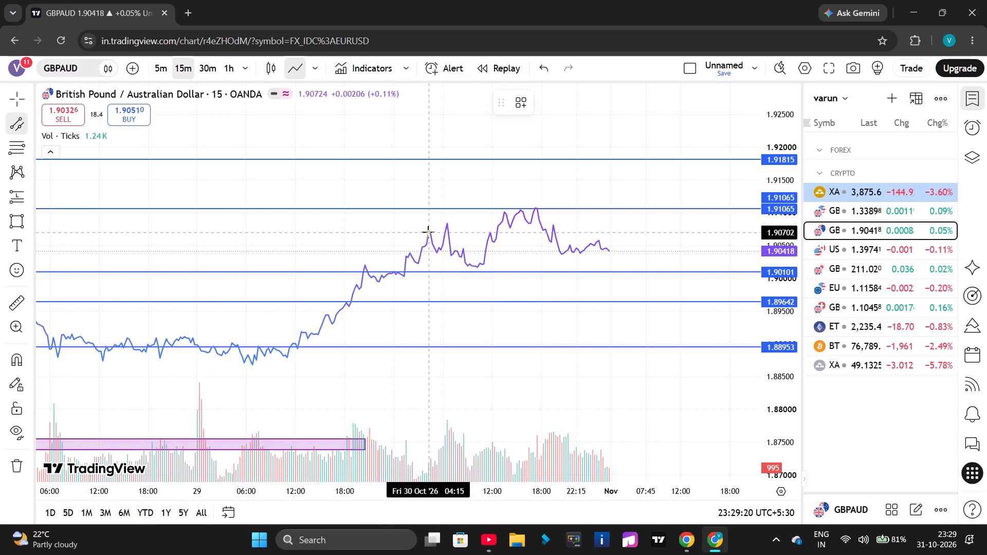
{"action": "left_click", "coordinate": [740, 159]}
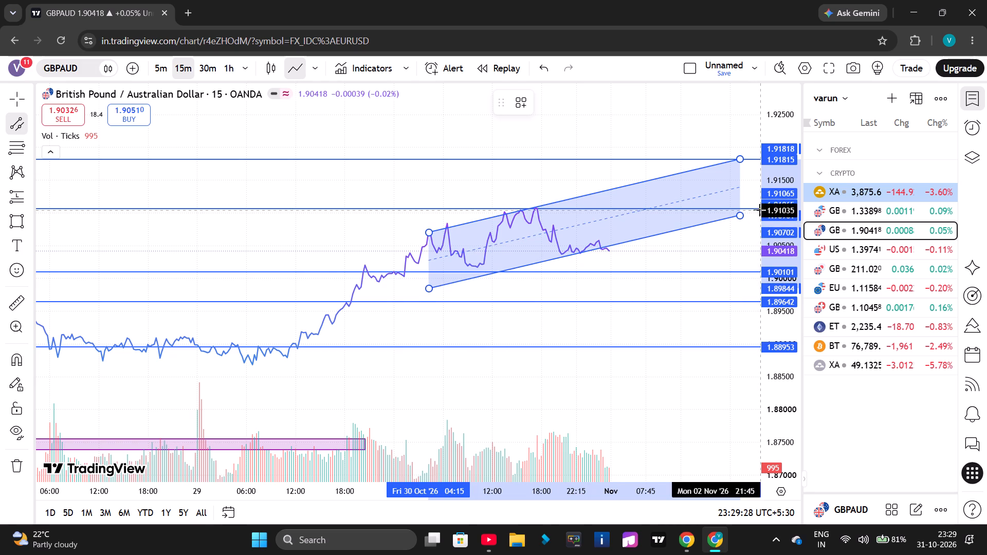
{"action": "left_click", "coordinate": [760, 210]}
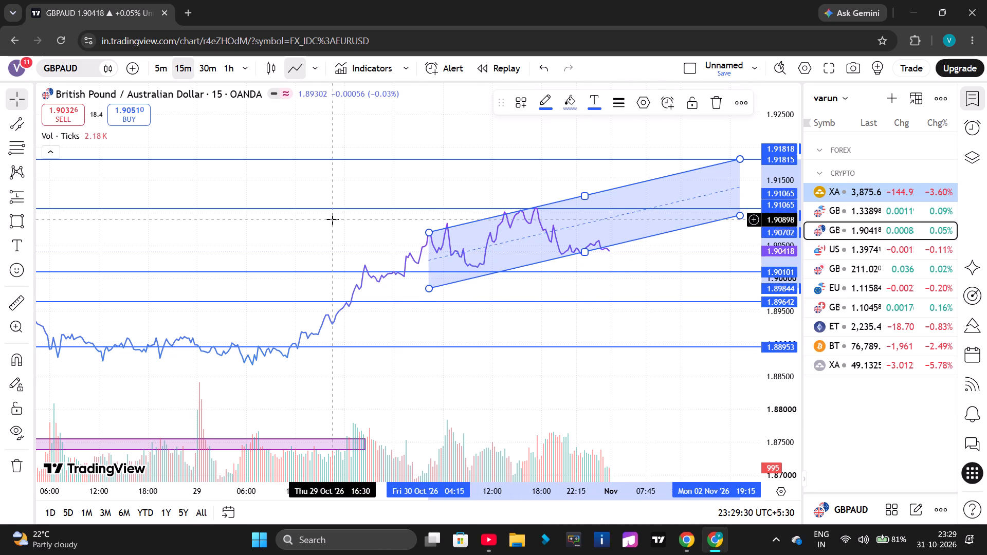
{"action": "left_click", "coordinate": [688, 104]}
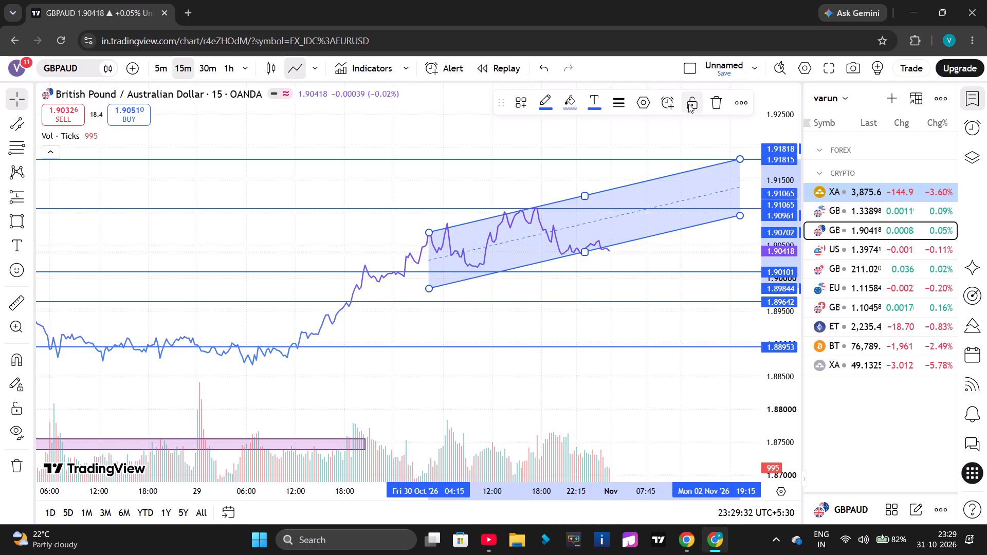
Switch the GBPAUD chart to the 5-minute interval and display it as candles.
{"action": "left_click", "coordinate": [154, 70]}
{"action": "left_click", "coordinate": [270, 68]}
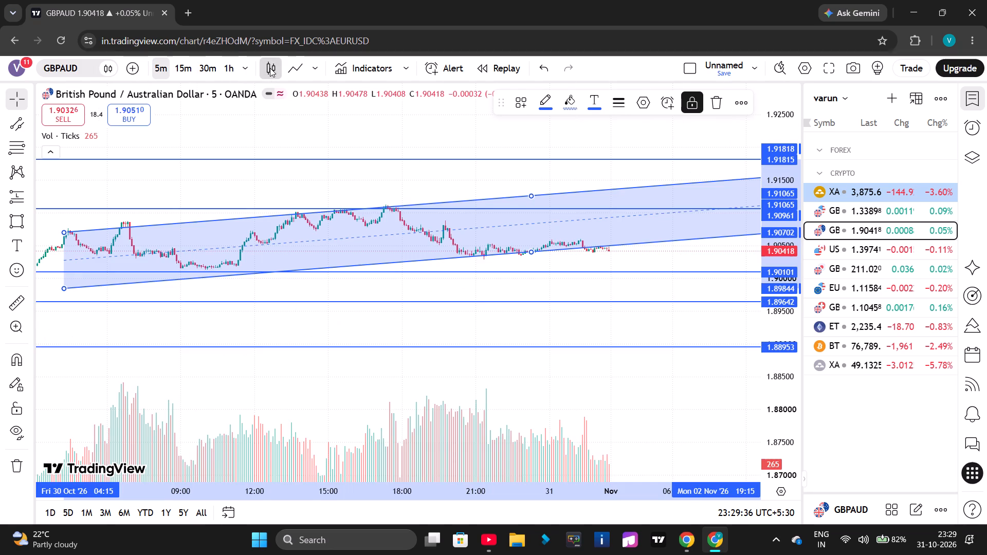
Examine the 5-minute GBPAUD candles of 30 Oct to 2 Nov against the rising channel and horizontal levels.
{"action": "left_click", "coordinate": [454, 449]}
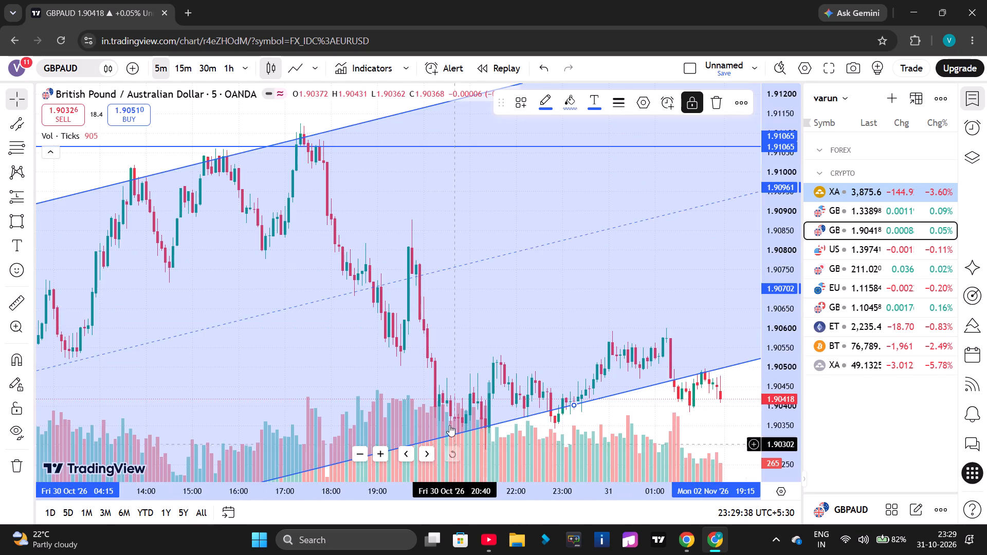
{"action": "scroll", "coordinate": [431, 326], "scroll_direction": "down", "scroll_amount": 6}
{"action": "scroll", "coordinate": [430, 277], "scroll_direction": "down", "scroll_amount": 6}
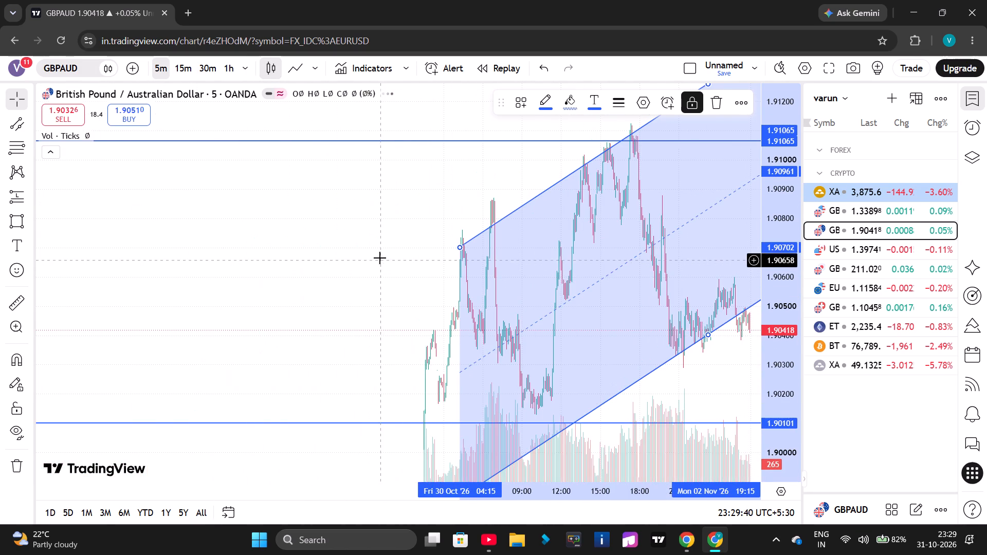
{"action": "scroll", "coordinate": [453, 267], "scroll_direction": "up", "scroll_amount": 6}
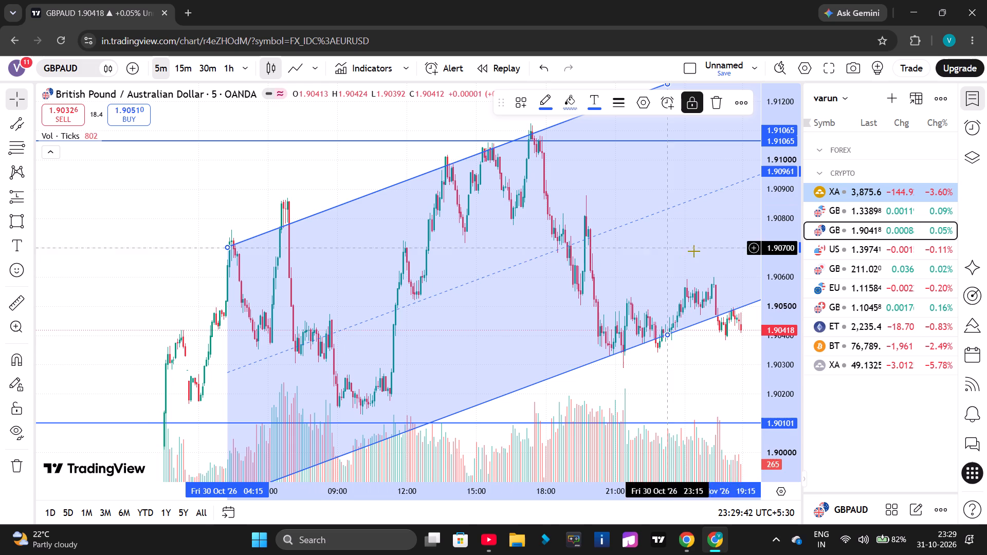
{"action": "scroll", "coordinate": [780, 269], "scroll_direction": "down", "scroll_amount": 7}
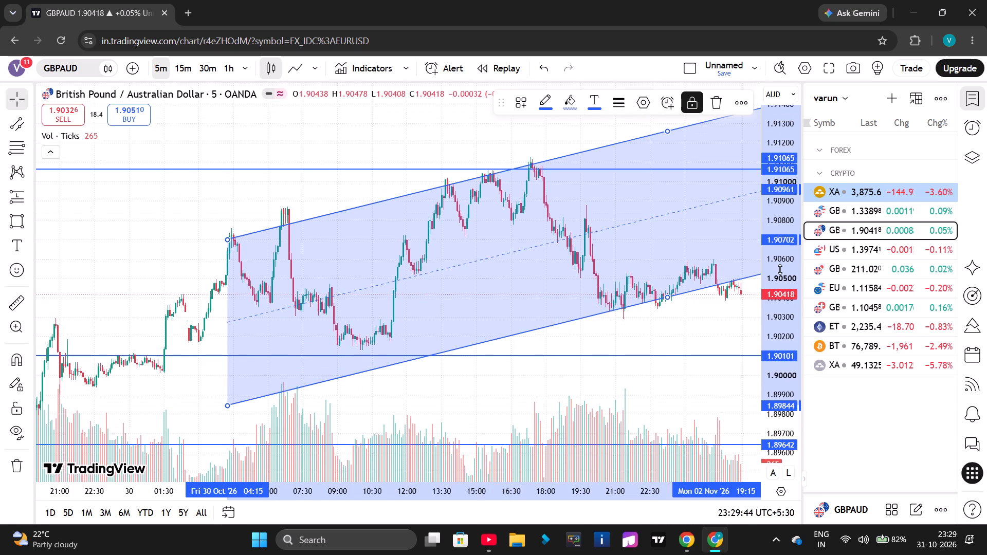
{"action": "scroll", "coordinate": [425, 259], "scroll_direction": "up", "scroll_amount": 7}
{"action": "left_click_drag", "start_coordinate": [205, 137], "coordinate": [467, 175]}
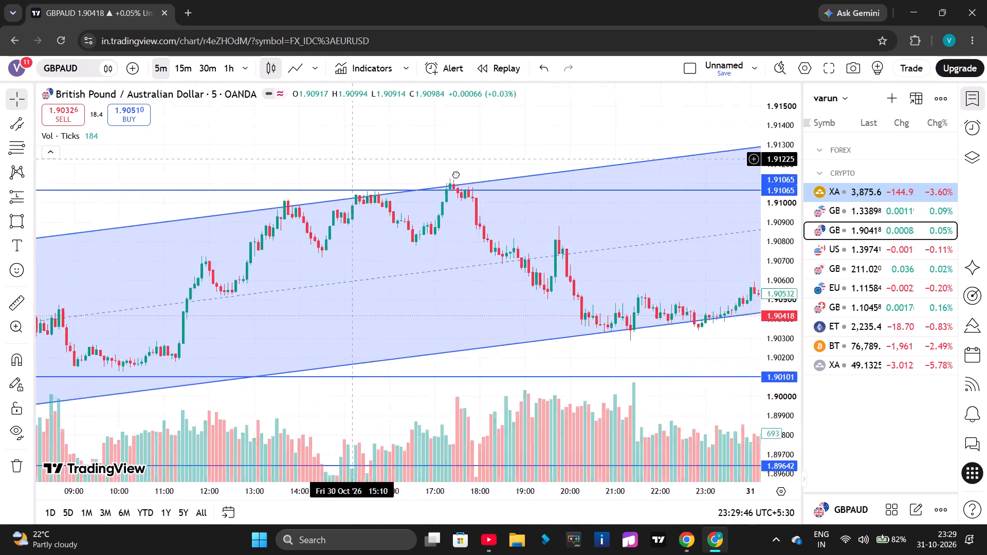
{"action": "left_click_drag", "start_coordinate": [467, 175], "coordinate": [775, 177]}
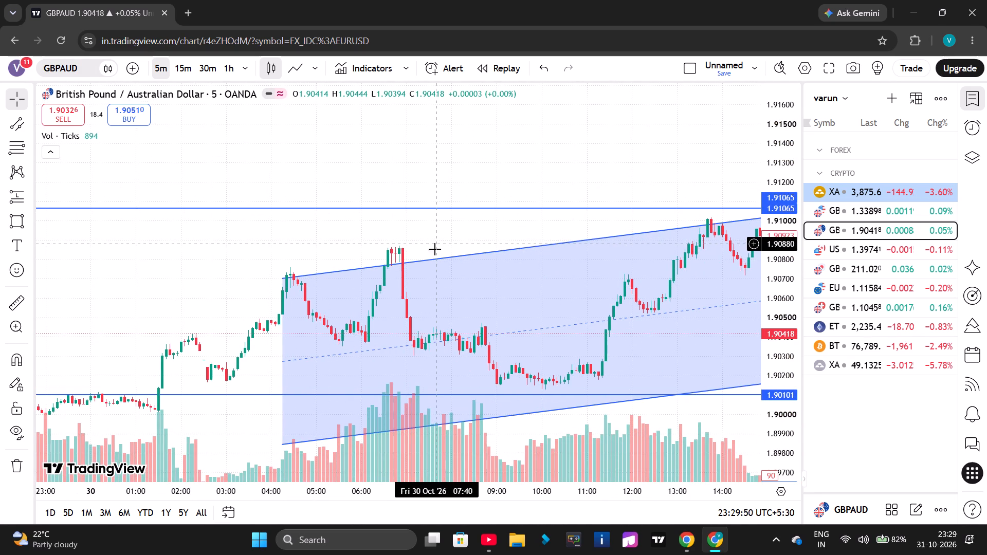
{"action": "scroll", "coordinate": [489, 340], "scroll_direction": "down", "scroll_amount": 1}
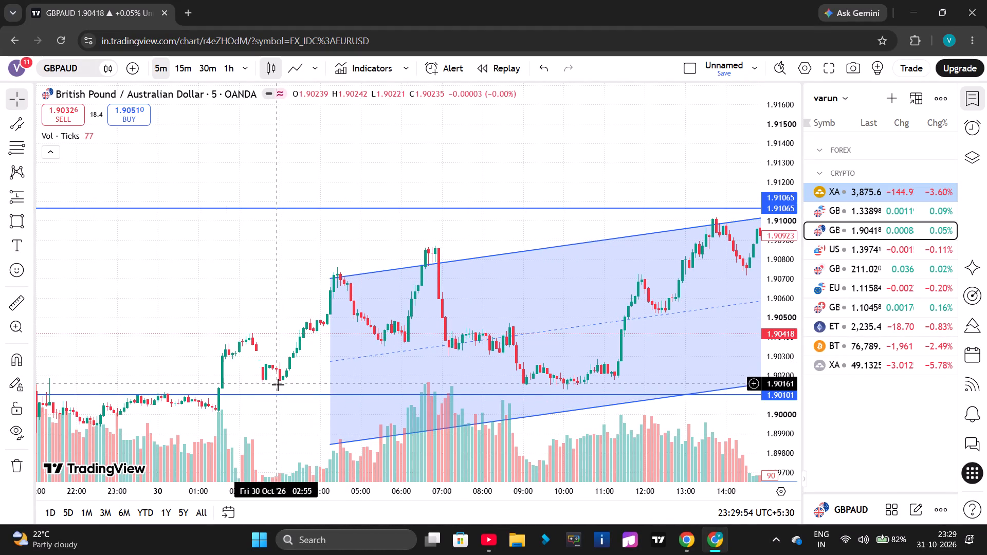
{"action": "left_click_drag", "start_coordinate": [285, 420], "coordinate": [294, 368]}
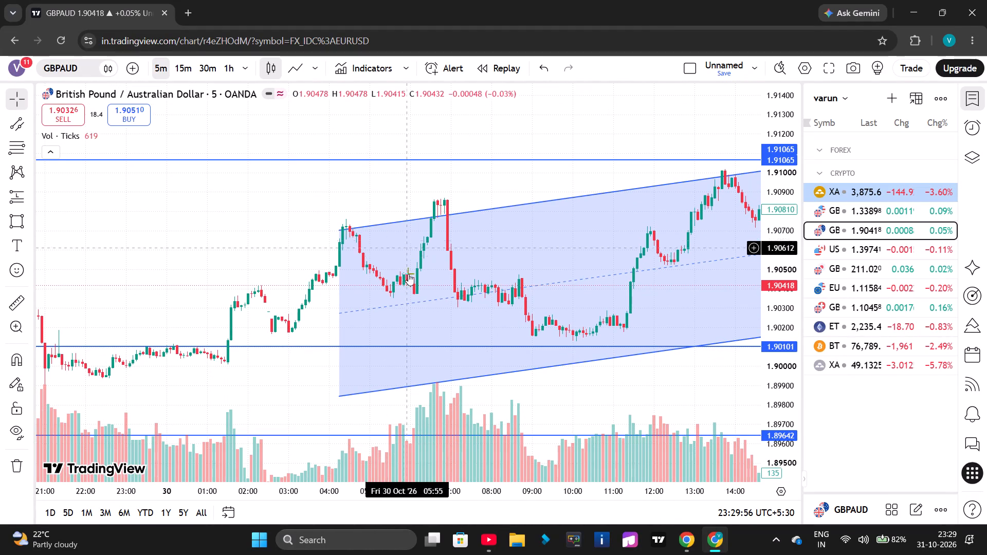
{"action": "left_click_drag", "start_coordinate": [623, 395], "coordinate": [289, 409]}
{"action": "left_click_drag", "start_coordinate": [538, 411], "coordinate": [429, 408]}
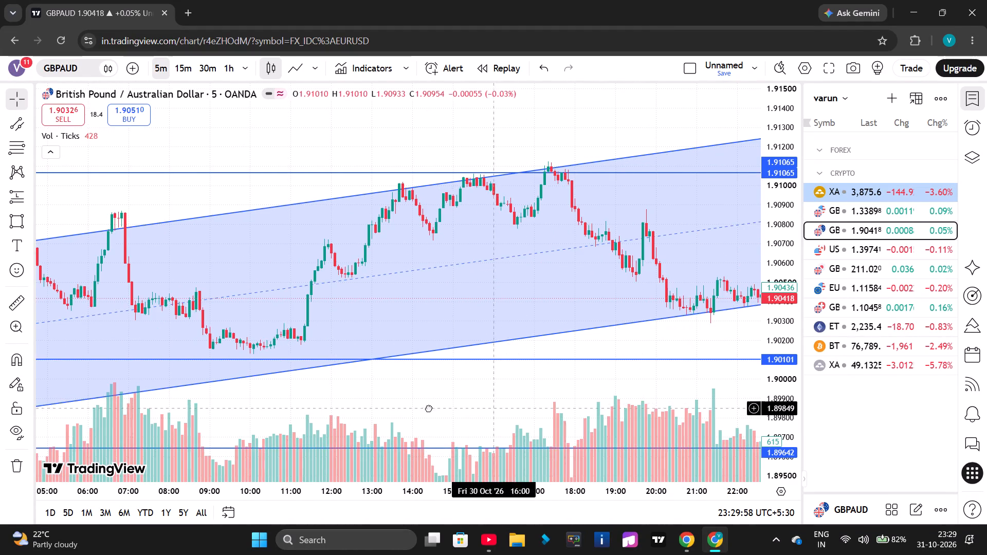
{"action": "left_click_drag", "start_coordinate": [429, 408], "coordinate": [342, 409]}
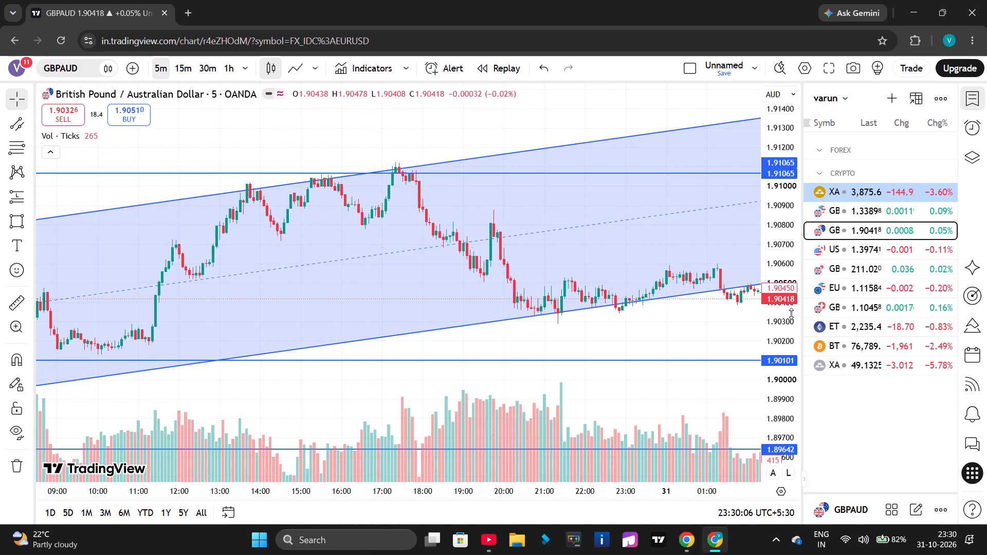
{"action": "left_click_drag", "start_coordinate": [719, 329], "coordinate": [422, 362]}
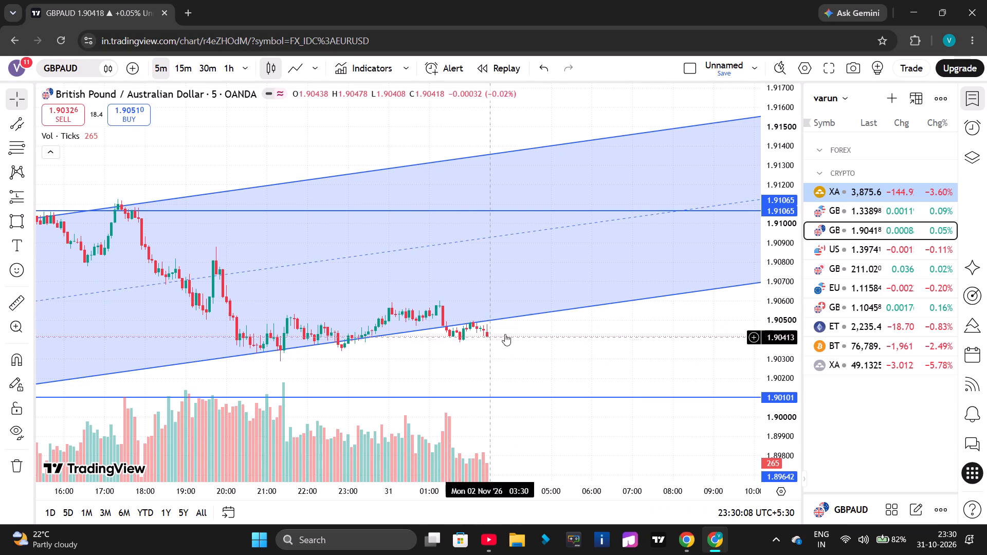
{"action": "left_click", "coordinate": [454, 456]}
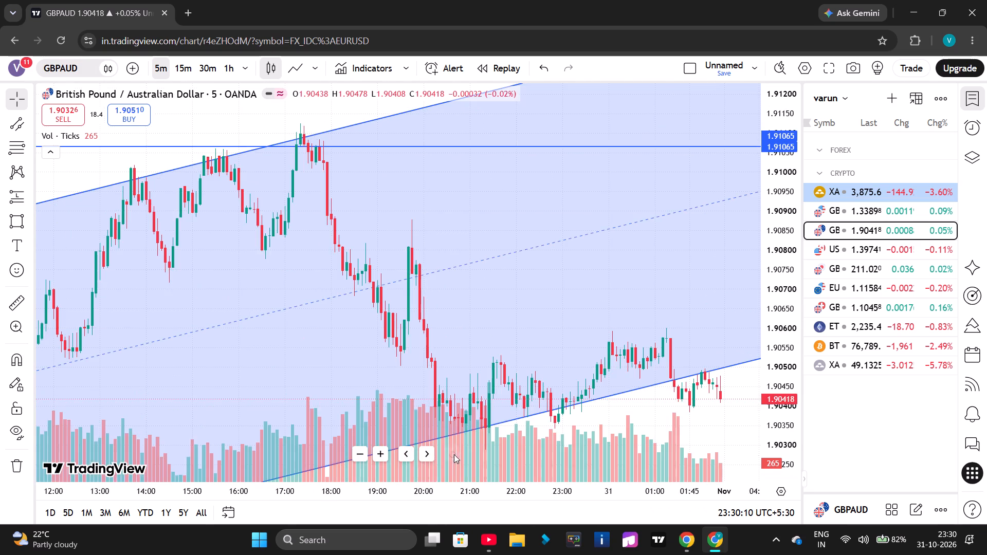
{"action": "scroll", "coordinate": [467, 420], "scroll_direction": "down", "scroll_amount": 5}
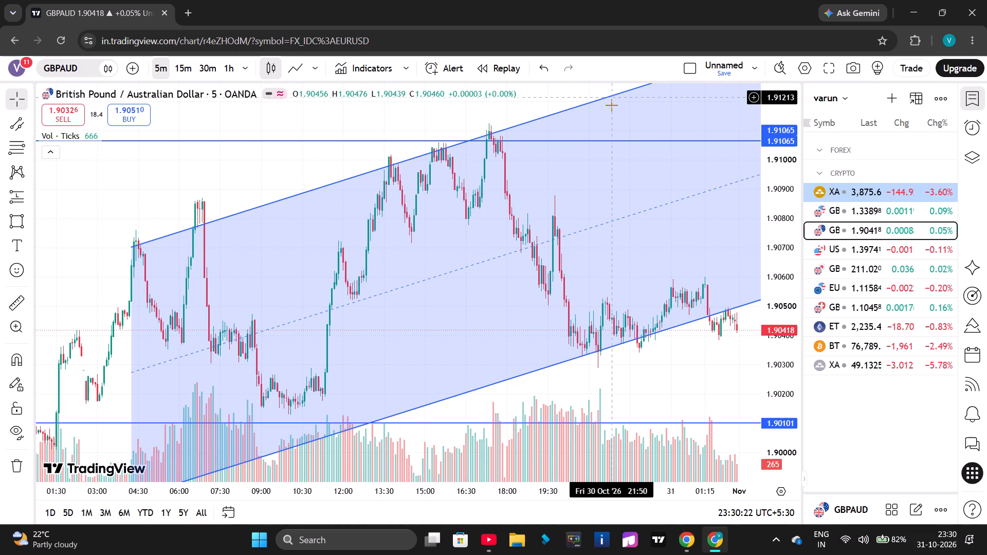
Find Average true range among the technical indicators and mark it as a favorite.
{"action": "left_click", "coordinate": [356, 69]}
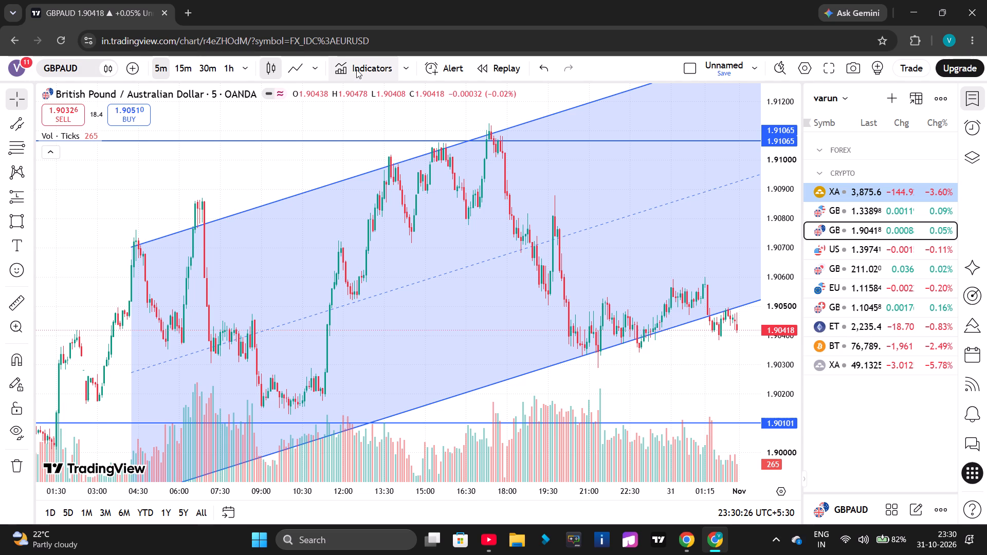
{"action": "left_click", "coordinate": [356, 69]}
{"action": "left_click", "coordinate": [408, 69]}
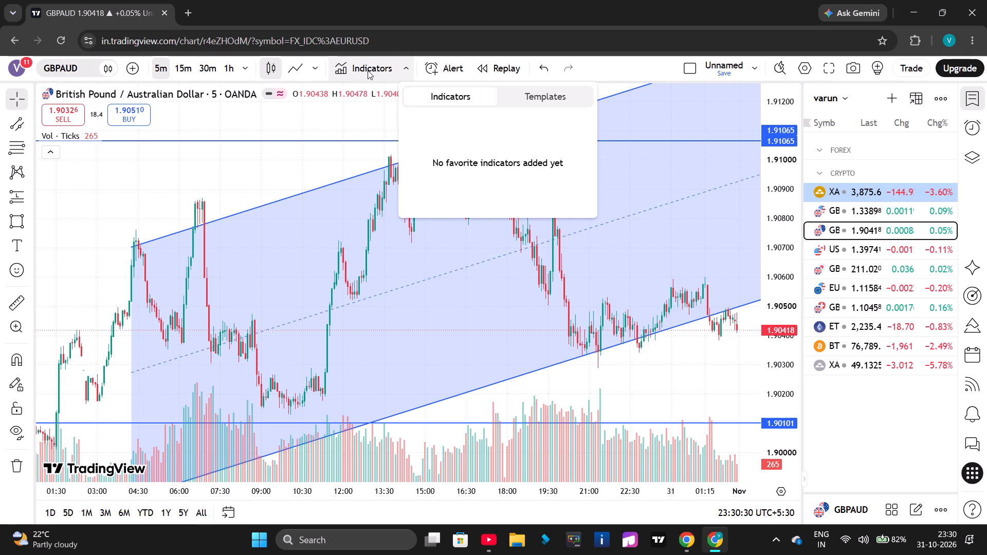
{"action": "left_click", "coordinate": [368, 70]}
{"action": "double_click", "coordinate": [368, 70]}
{"action": "double_click", "coordinate": [368, 70]}
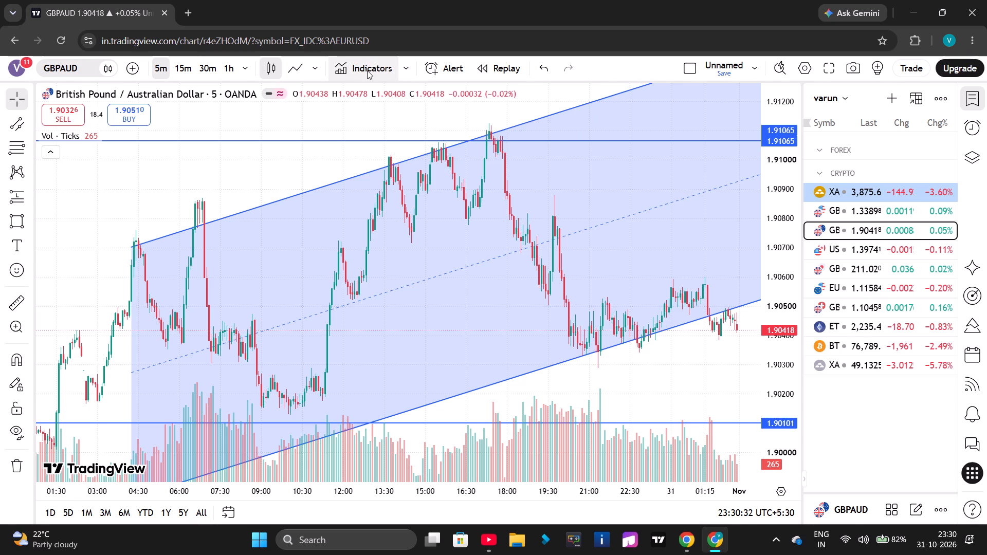
{"action": "double_click", "coordinate": [367, 70]}
{"action": "left_click", "coordinate": [321, 72]}
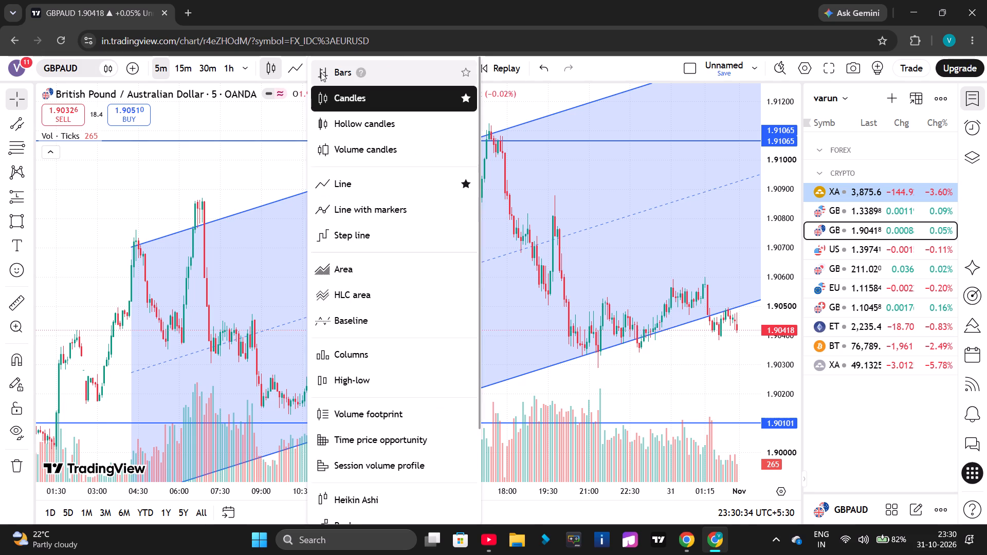
{"action": "left_click", "coordinate": [291, 126]}
{"action": "double_click", "coordinate": [368, 61]}
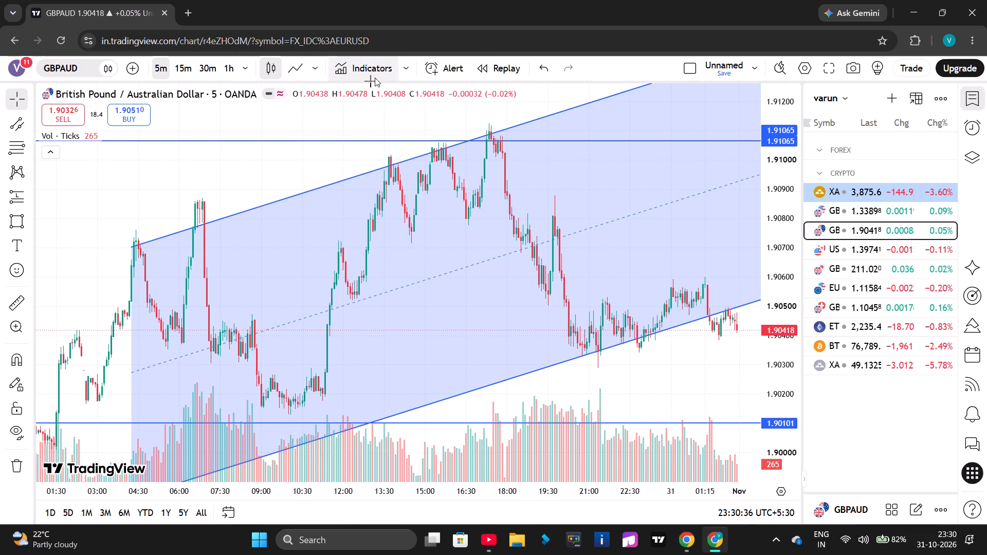
{"action": "double_click", "coordinate": [379, 68]}
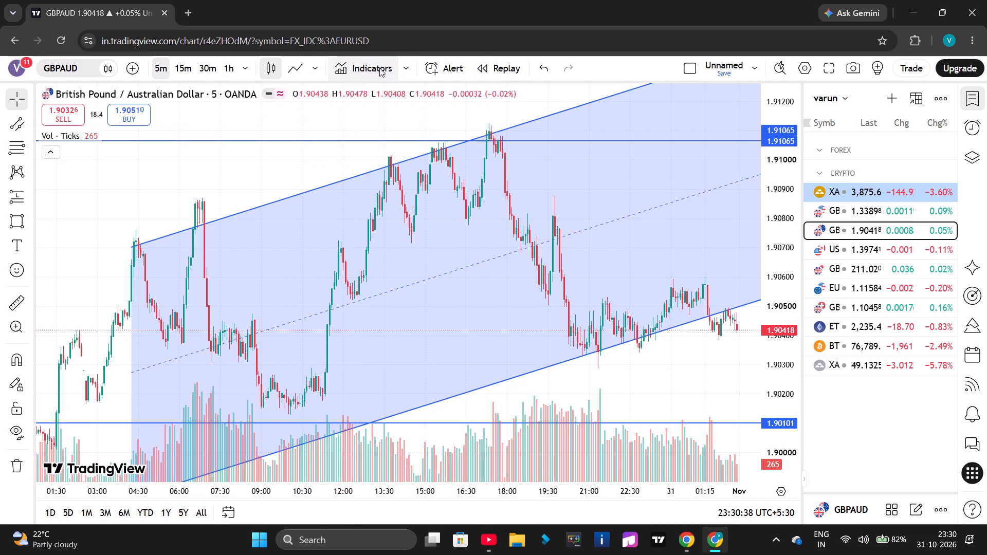
{"action": "right_click", "coordinate": [379, 68]}
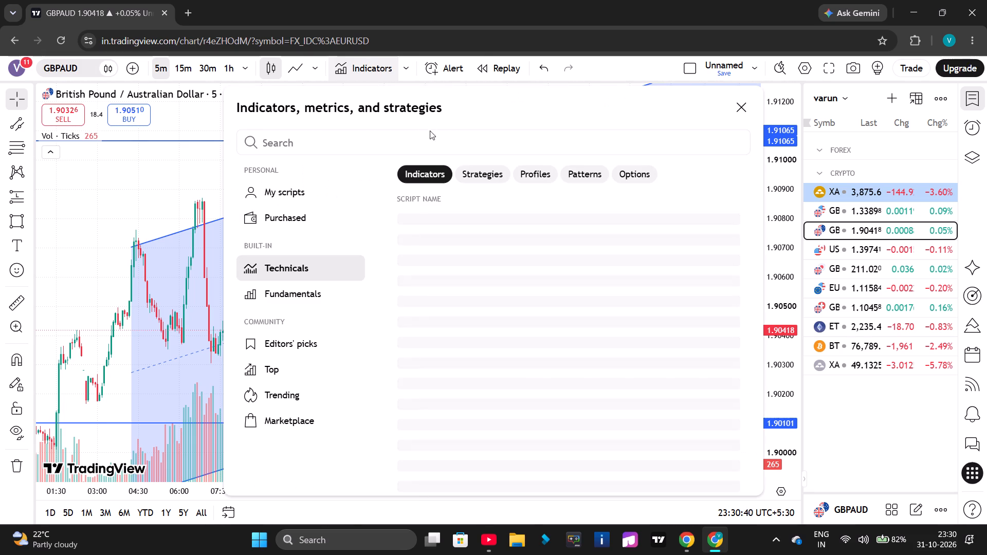
{"action": "type", "text": "atr"}
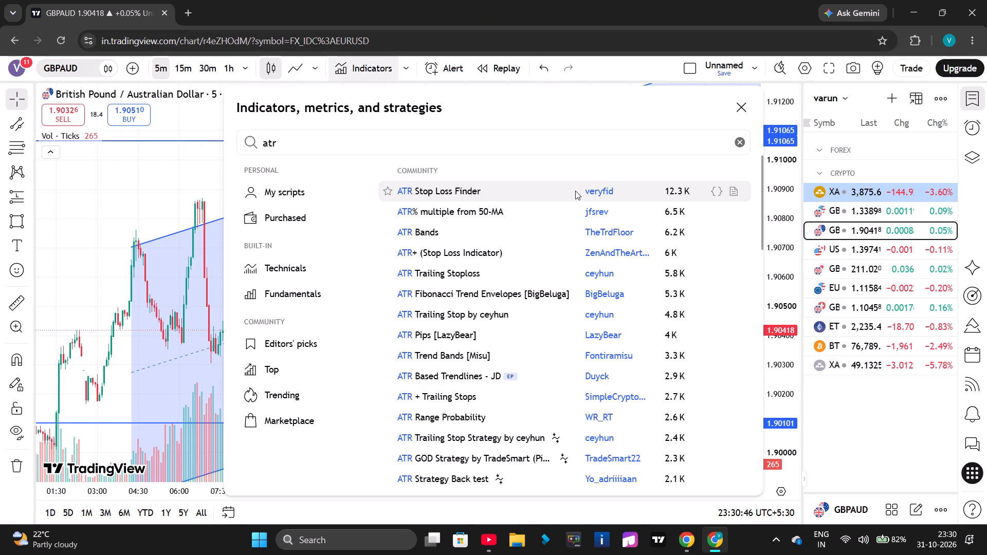
{"action": "key", "text": "BackSpace"}
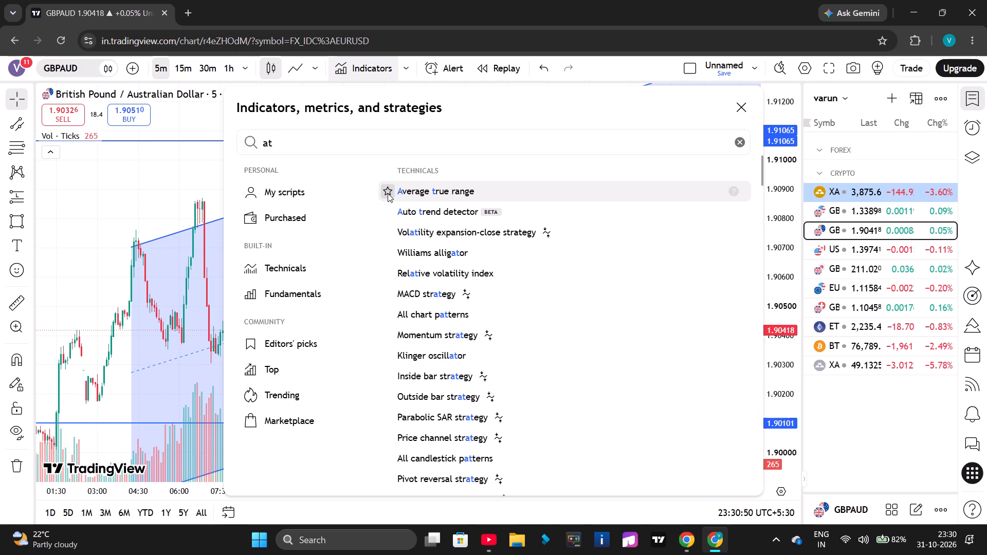
{"action": "left_click", "coordinate": [387, 191]}
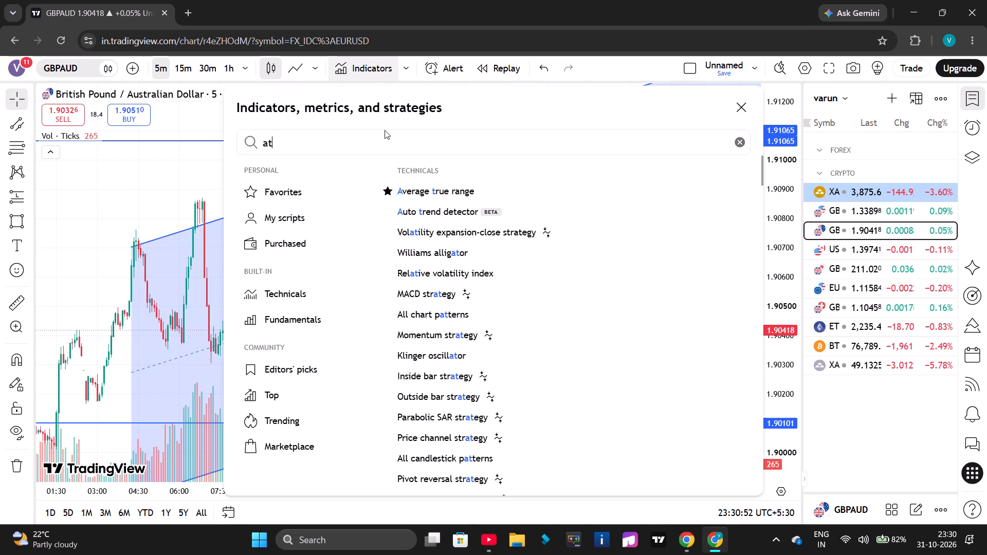
Search the indicators for "ema" and mark Exponential moving average as a favorite.
{"action": "key", "text": "BackSpace"}
{"action": "key", "text": "BackSpace"}
{"action": "key", "text": "BackSpace"}
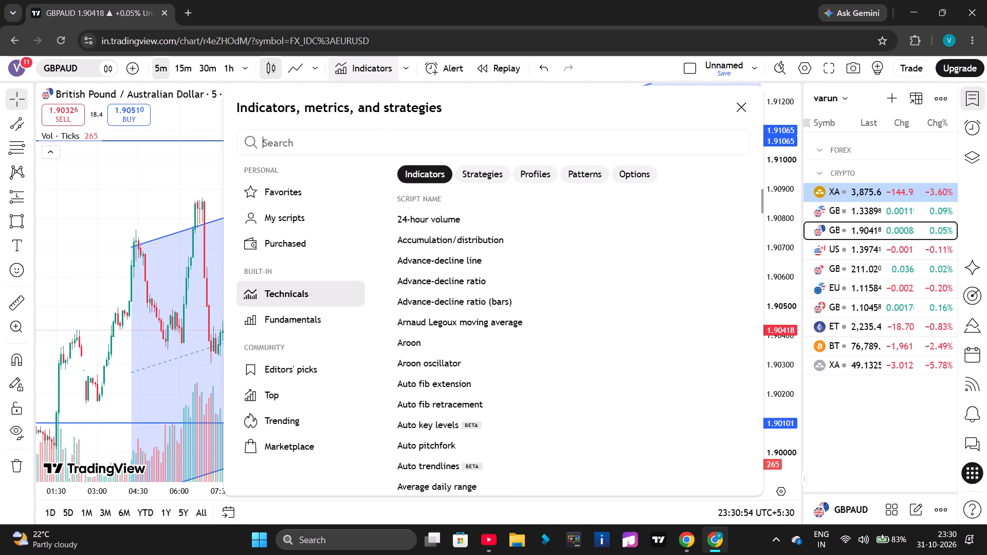
{"action": "type", "text": "ema"}
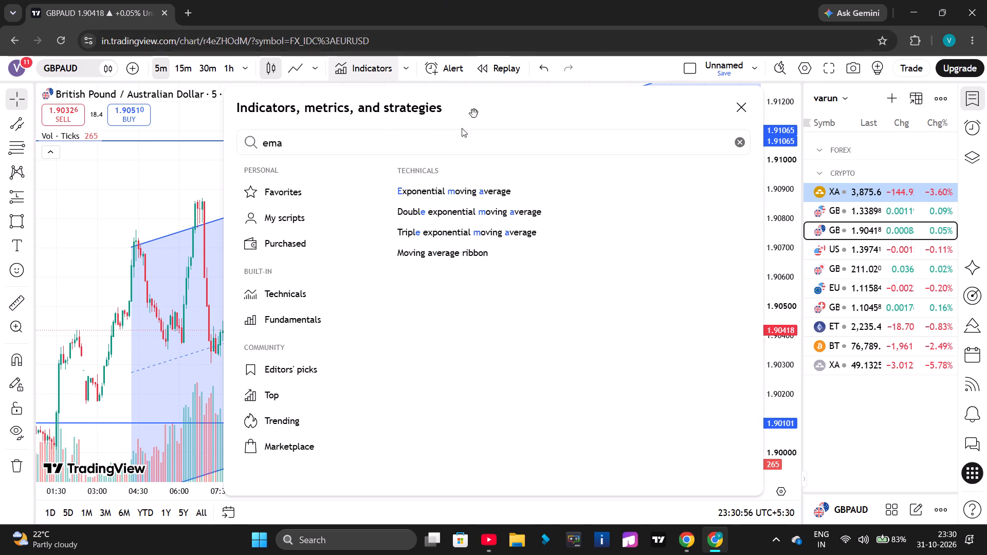
{"action": "left_click", "coordinate": [390, 191]}
Search the indicators for "v" and mark Volume as a favorite.
{"action": "key", "text": "BackSpace"}
{"action": "key", "text": "BackSpace"}
{"action": "key", "text": "BackSpace"}
{"action": "key", "text": "BackSpace"}
{"action": "key", "text": "v"}
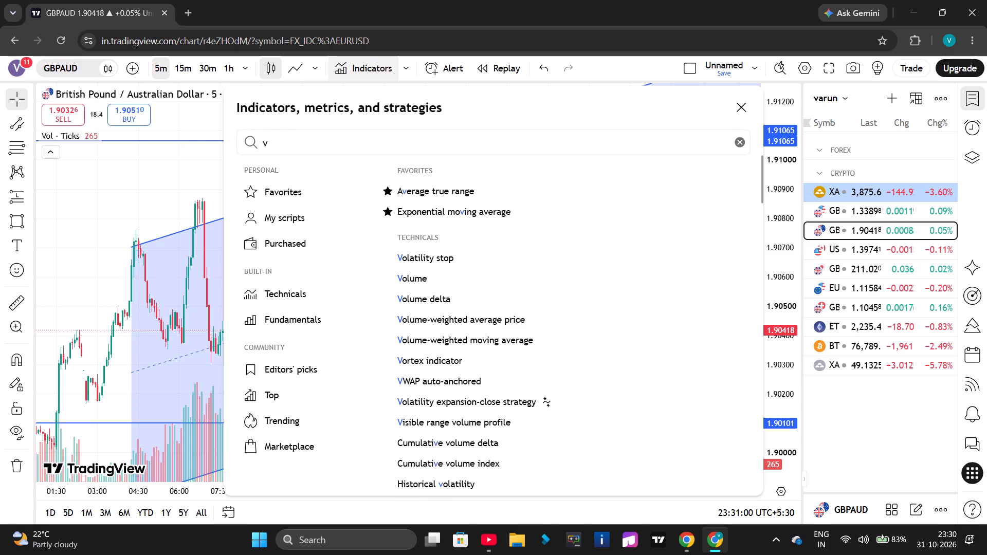
{"action": "left_click", "coordinate": [385, 281]}
Add the favorite indicators Average true range, Exponential moving average and Volume to the GBPAUD chart.
{"action": "left_click", "coordinate": [281, 197]}
{"action": "left_click", "coordinate": [443, 188]}
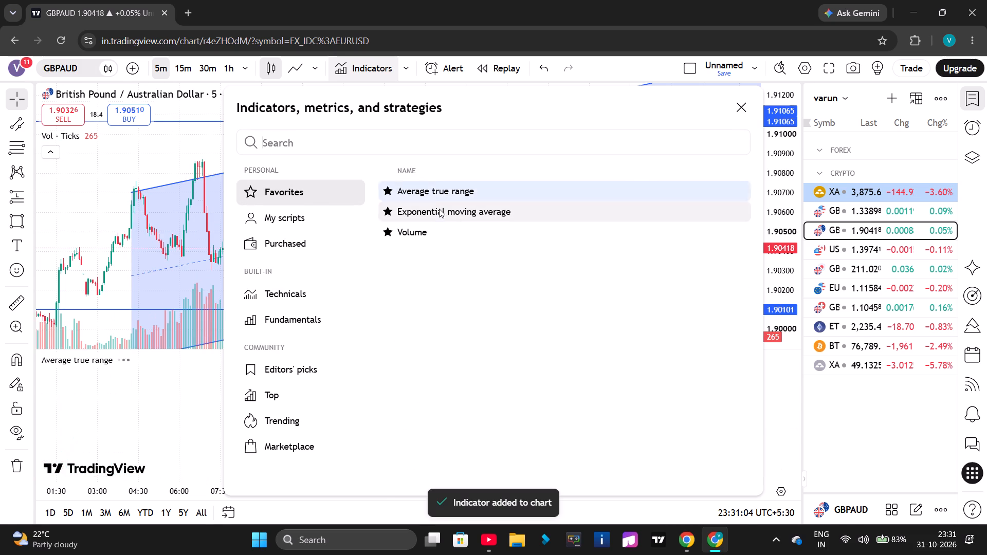
{"action": "left_click", "coordinate": [439, 210]}
{"action": "left_click", "coordinate": [430, 236]}
{"action": "left_click", "coordinate": [746, 117]}
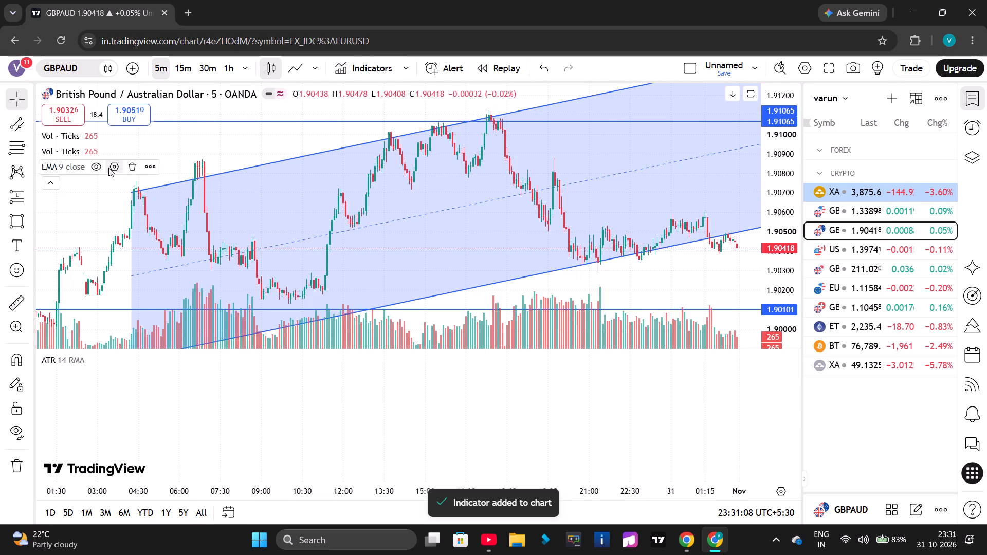
Shrink the ATR pane to a narrow strip so the price pane takes up most of the chart height.
{"action": "scroll", "coordinate": [254, 304], "scroll_direction": "down", "scroll_amount": 2}
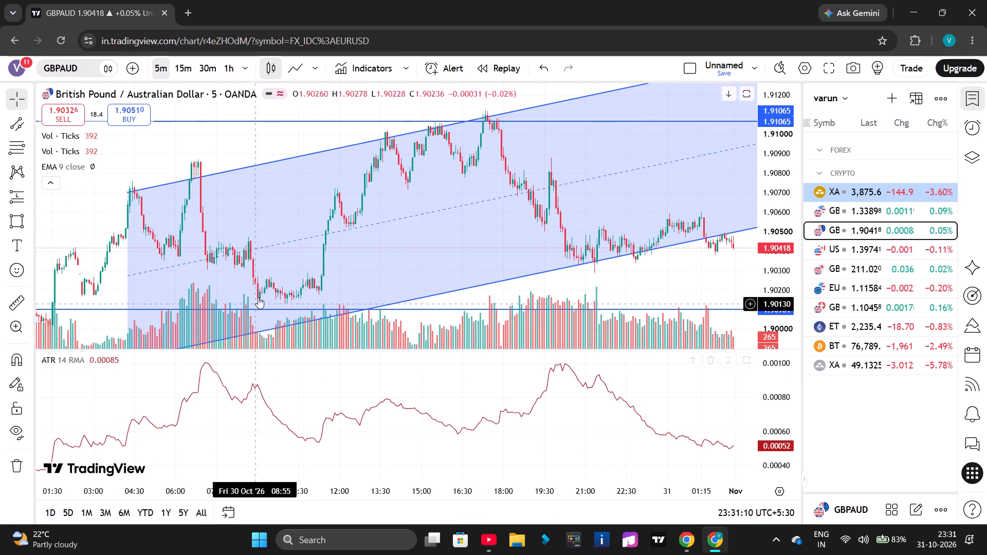
{"action": "scroll", "coordinate": [258, 297], "scroll_direction": "down", "scroll_amount": 3}
{"action": "scroll", "coordinate": [770, 249], "scroll_direction": "down", "scroll_amount": 14}
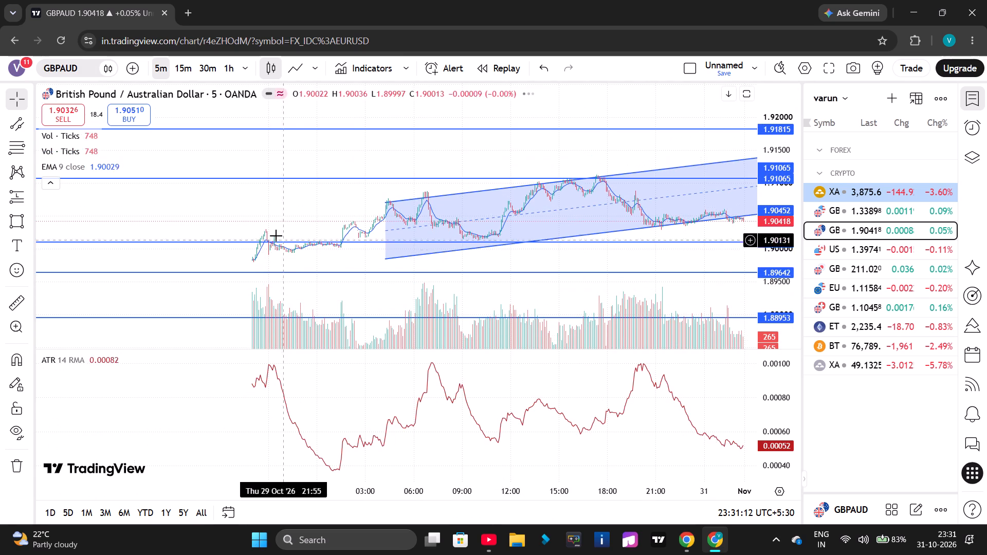
{"action": "left_click_drag", "start_coordinate": [275, 217], "coordinate": [215, 246]}
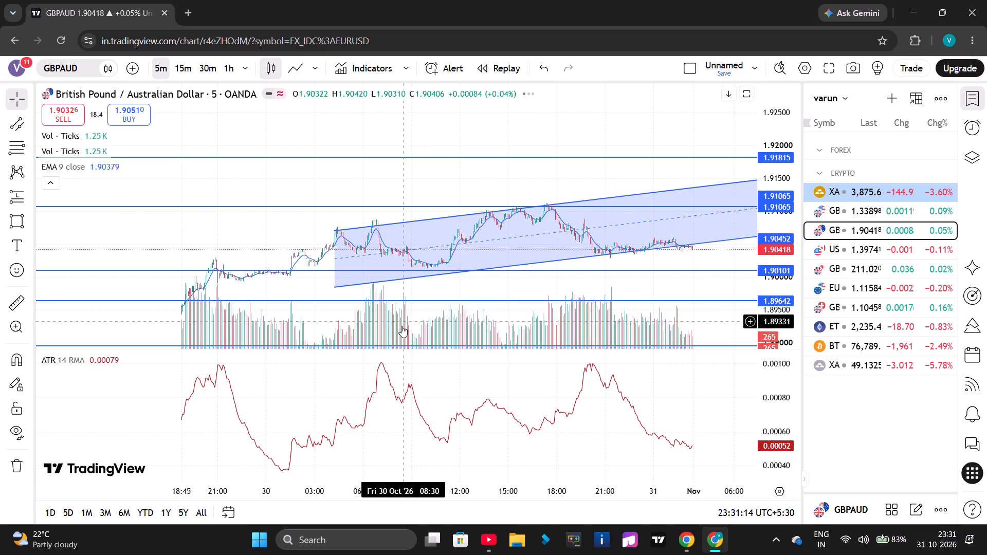
{"action": "left_click_drag", "start_coordinate": [428, 350], "coordinate": [430, 434]}
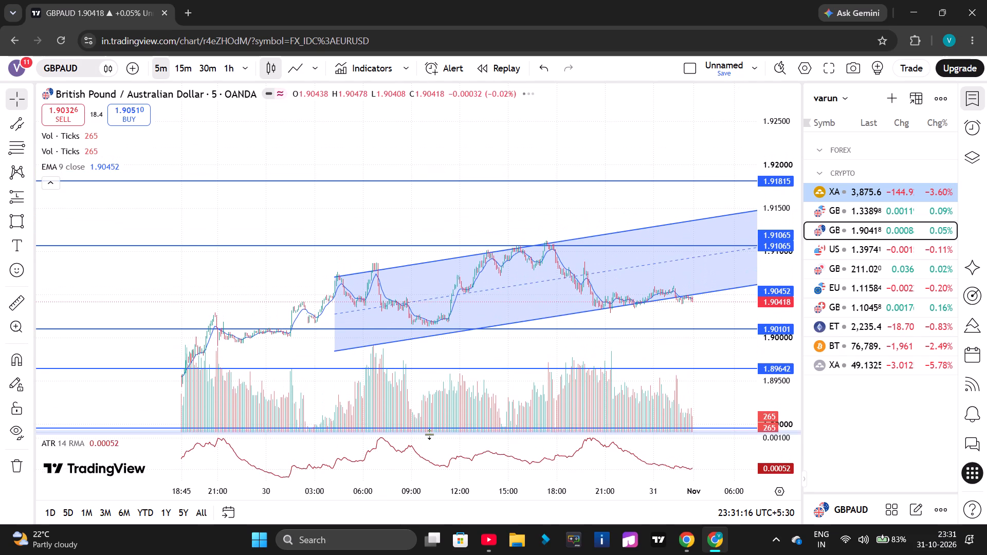
Shrink the ATR pane slightly further beneath the GBPAUD price pane.
{"action": "left_click_drag", "start_coordinate": [430, 434], "coordinate": [435, 439]}
{"action": "scroll", "coordinate": [399, 309], "scroll_direction": "down", "scroll_amount": 5}
{"action": "left_click_drag", "start_coordinate": [359, 299], "coordinate": [239, 248]}
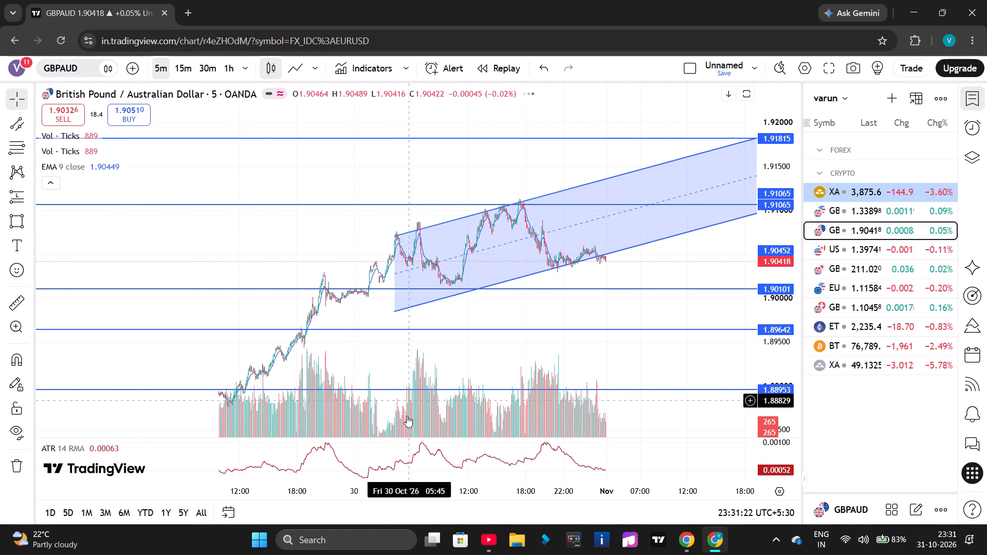
{"action": "left_click", "coordinate": [448, 473]}
{"action": "scroll", "coordinate": [426, 341], "scroll_direction": "down", "scroll_amount": 7}
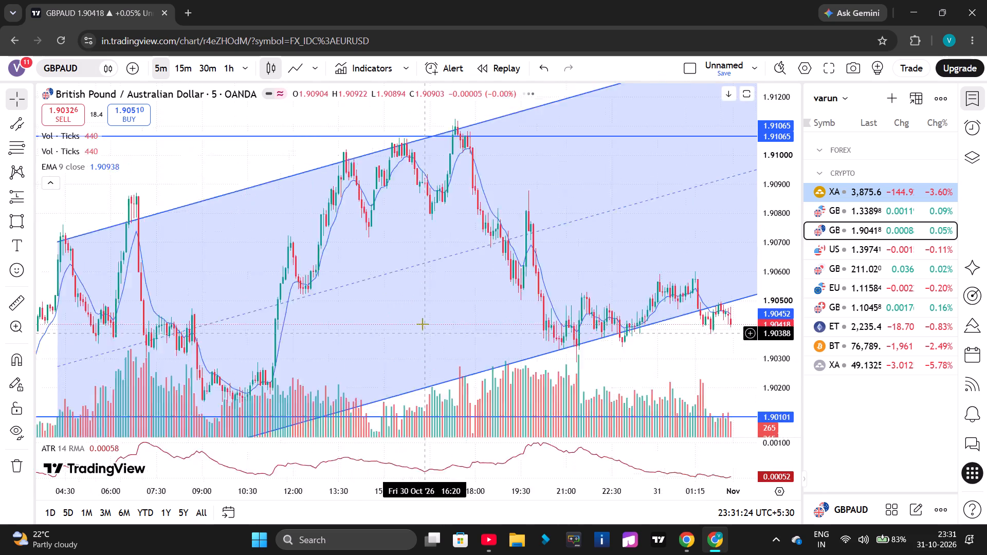
{"action": "scroll", "coordinate": [419, 282], "scroll_direction": "down", "scroll_amount": 2}
{"action": "left_click_drag", "start_coordinate": [282, 178], "coordinate": [303, 286]}
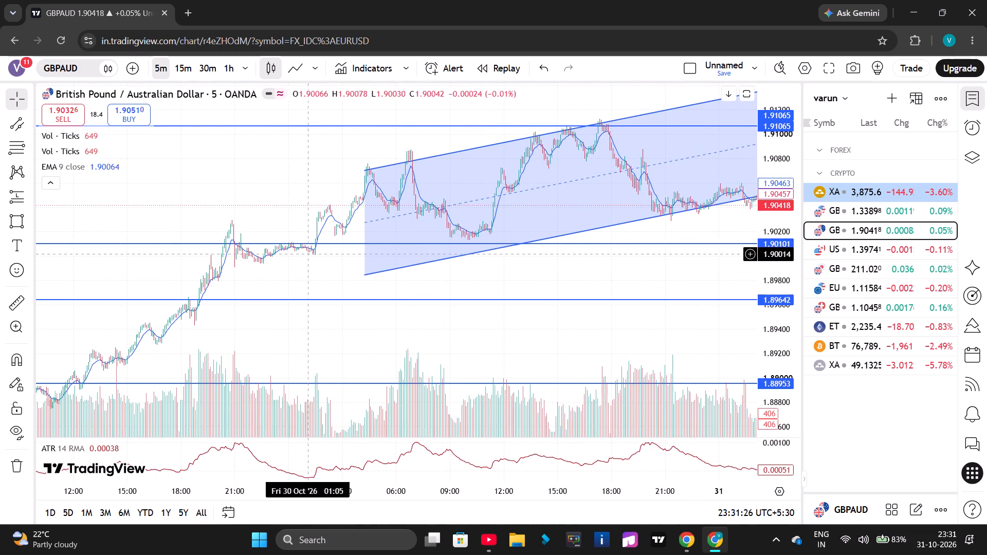
Remove the duplicate Volume indicator from the GBPAUD chart.
{"action": "left_click", "coordinate": [112, 171]}
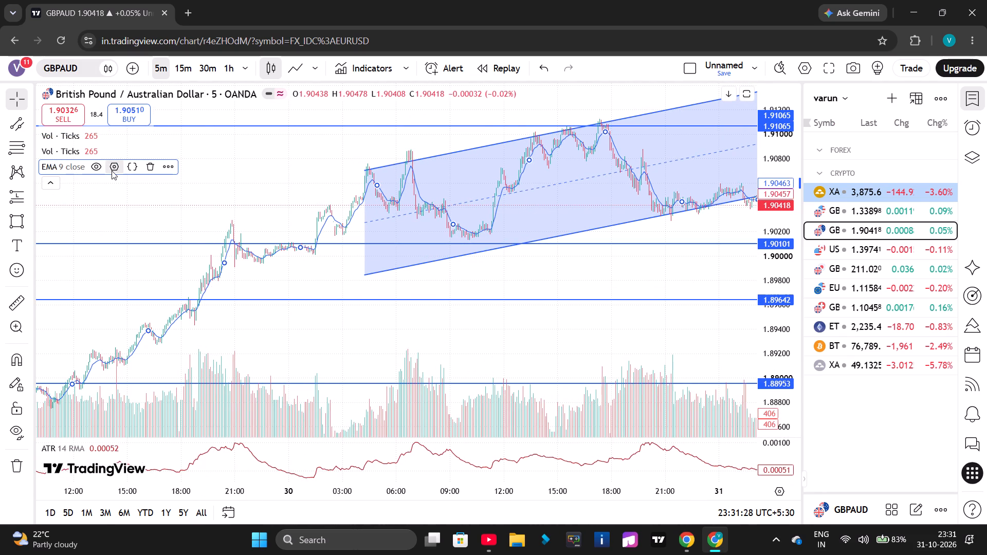
{"action": "left_click", "coordinate": [123, 146]}
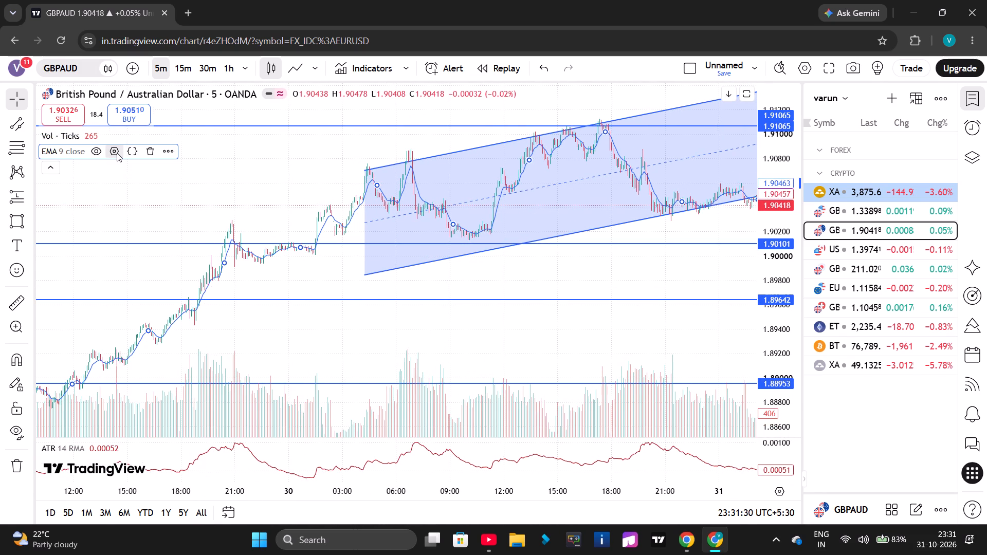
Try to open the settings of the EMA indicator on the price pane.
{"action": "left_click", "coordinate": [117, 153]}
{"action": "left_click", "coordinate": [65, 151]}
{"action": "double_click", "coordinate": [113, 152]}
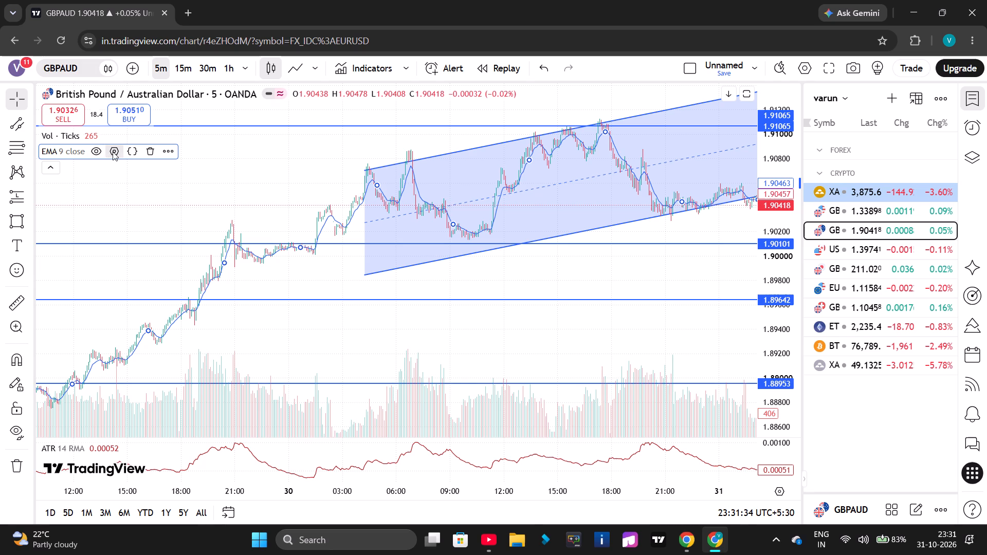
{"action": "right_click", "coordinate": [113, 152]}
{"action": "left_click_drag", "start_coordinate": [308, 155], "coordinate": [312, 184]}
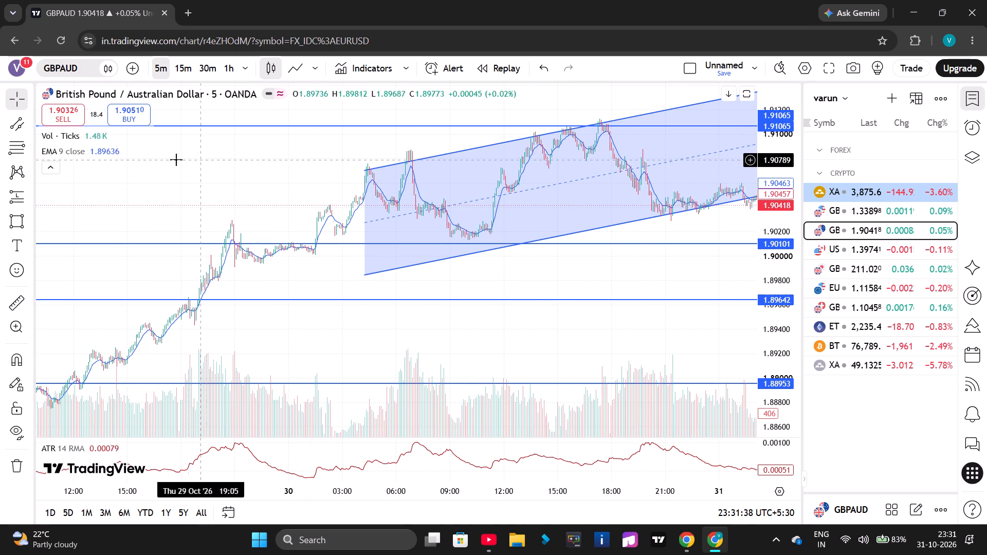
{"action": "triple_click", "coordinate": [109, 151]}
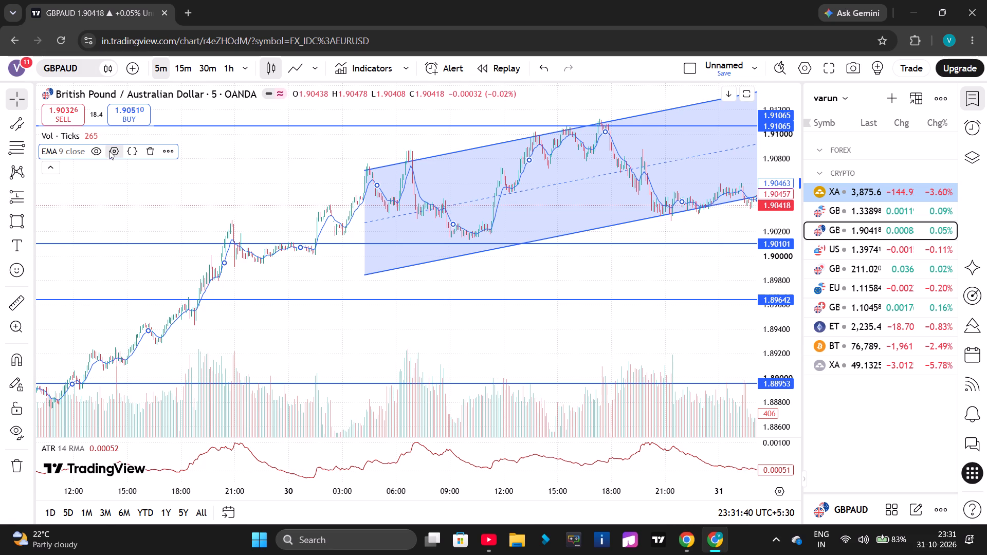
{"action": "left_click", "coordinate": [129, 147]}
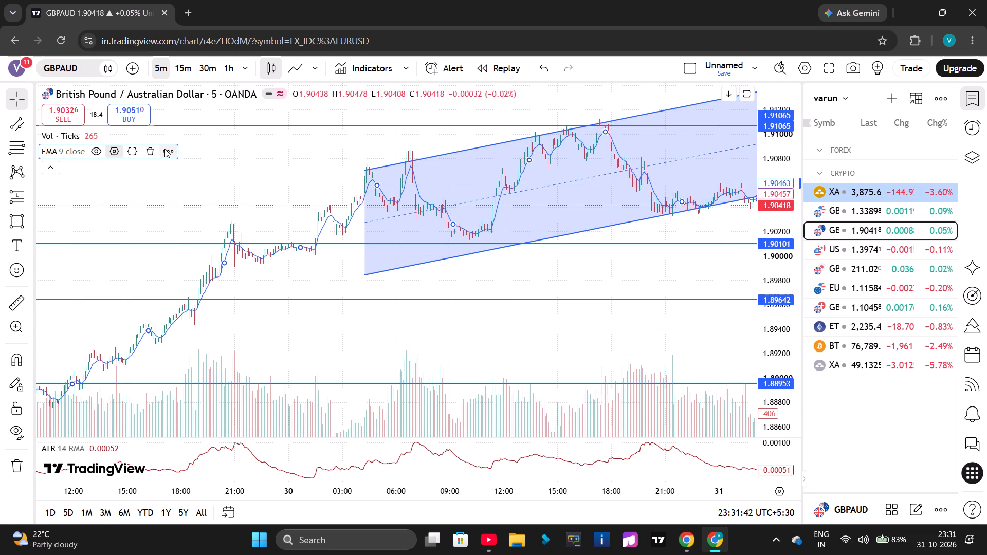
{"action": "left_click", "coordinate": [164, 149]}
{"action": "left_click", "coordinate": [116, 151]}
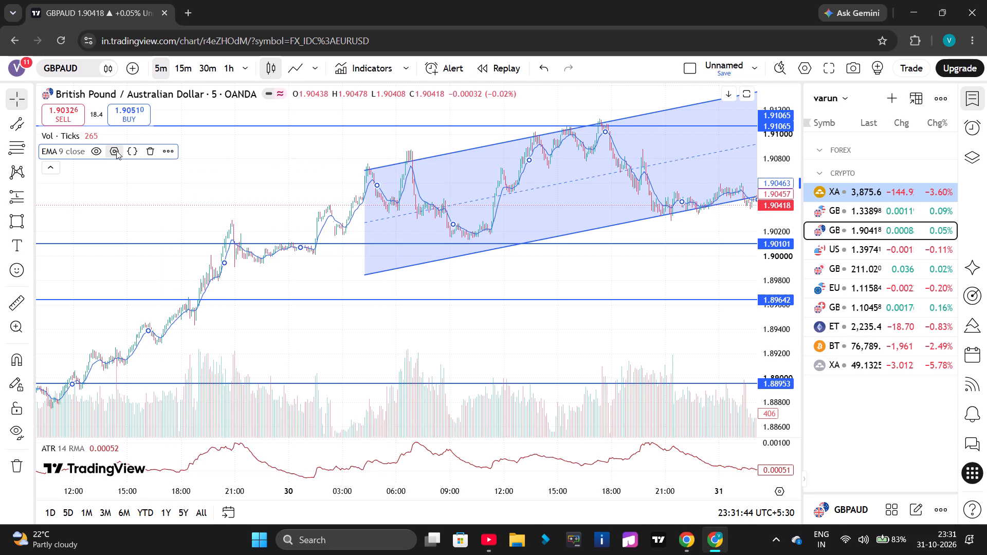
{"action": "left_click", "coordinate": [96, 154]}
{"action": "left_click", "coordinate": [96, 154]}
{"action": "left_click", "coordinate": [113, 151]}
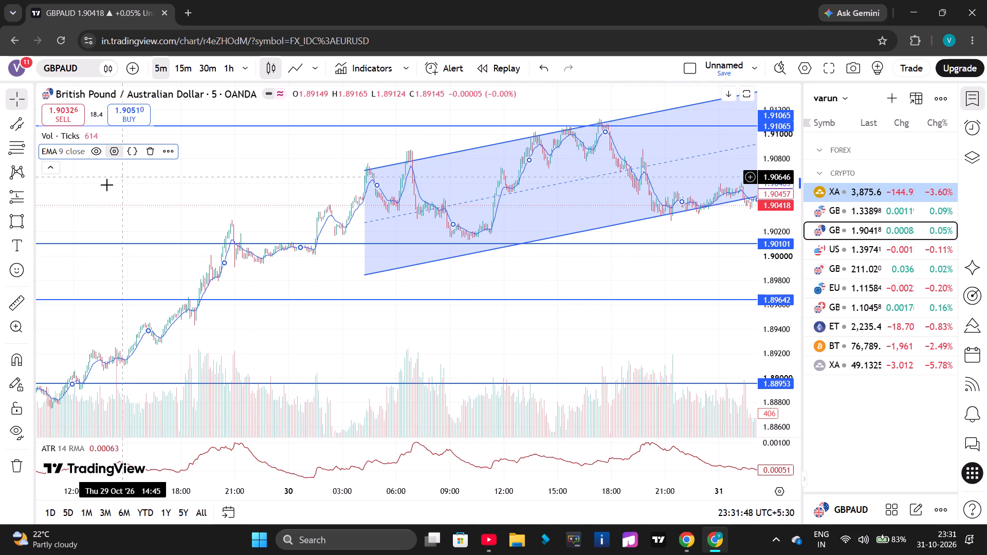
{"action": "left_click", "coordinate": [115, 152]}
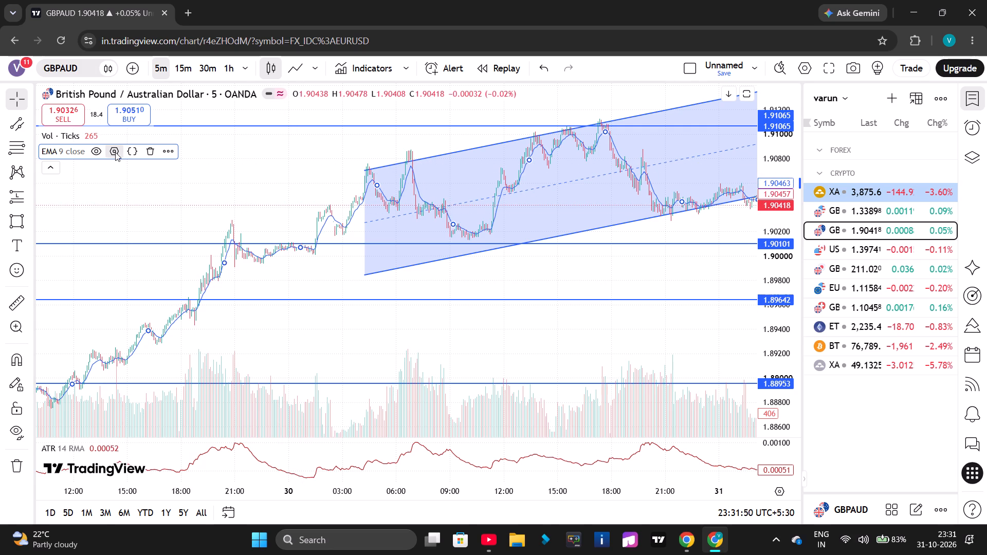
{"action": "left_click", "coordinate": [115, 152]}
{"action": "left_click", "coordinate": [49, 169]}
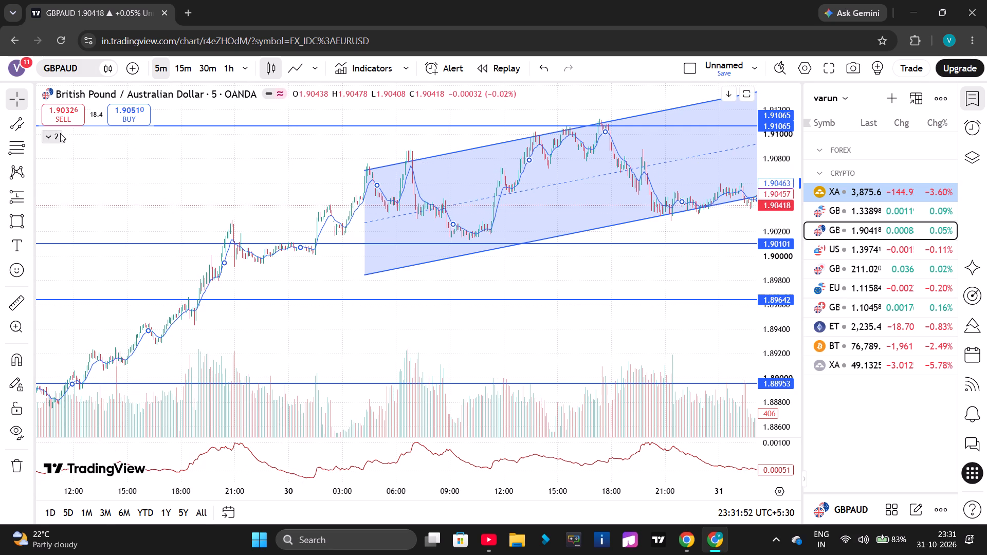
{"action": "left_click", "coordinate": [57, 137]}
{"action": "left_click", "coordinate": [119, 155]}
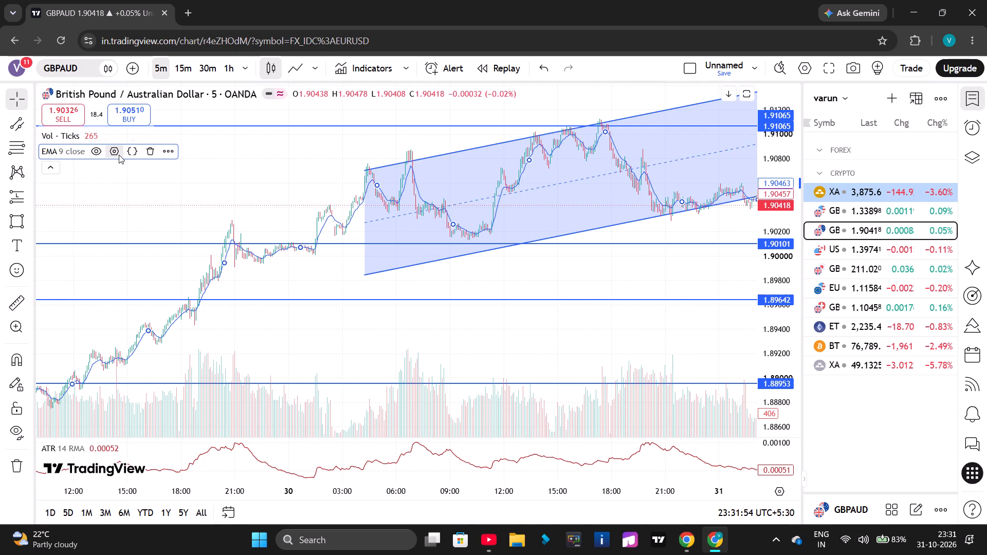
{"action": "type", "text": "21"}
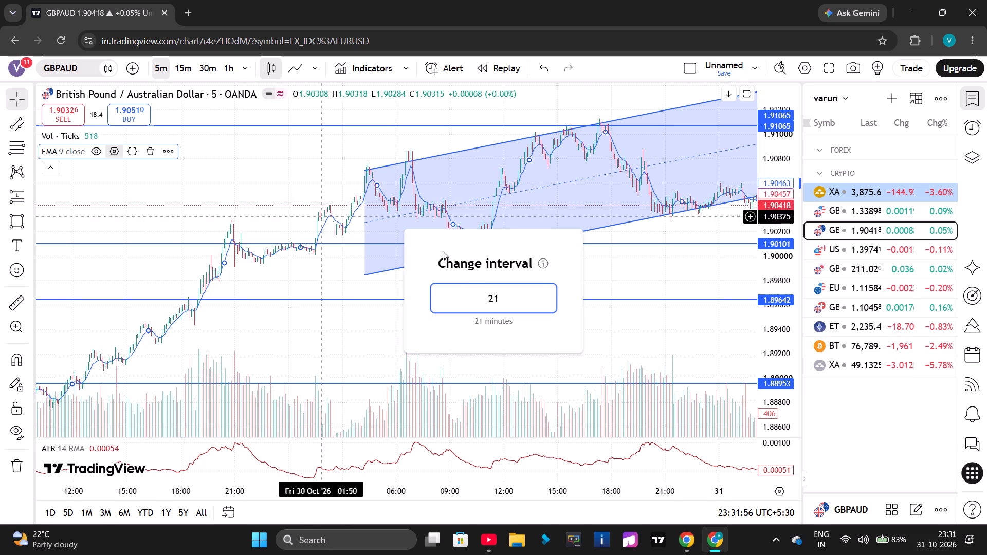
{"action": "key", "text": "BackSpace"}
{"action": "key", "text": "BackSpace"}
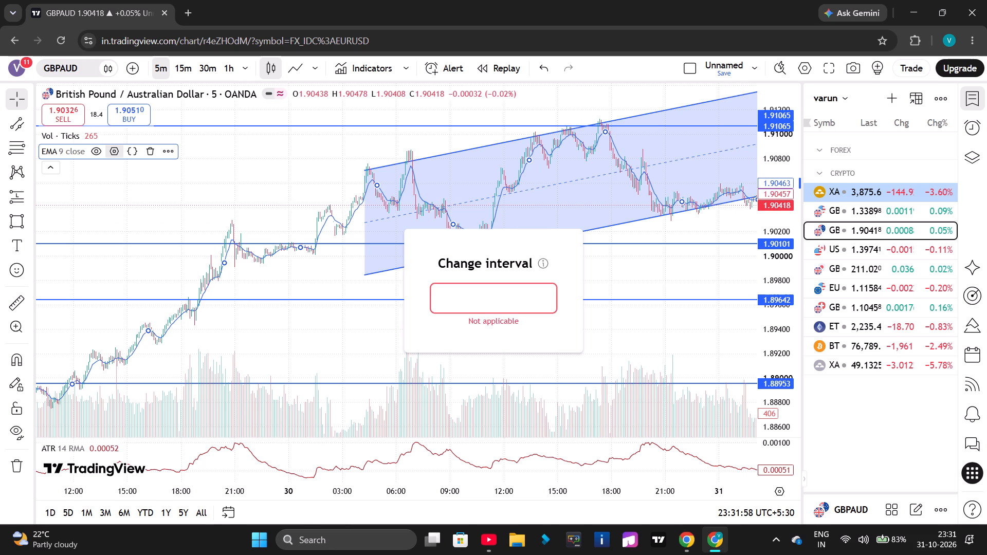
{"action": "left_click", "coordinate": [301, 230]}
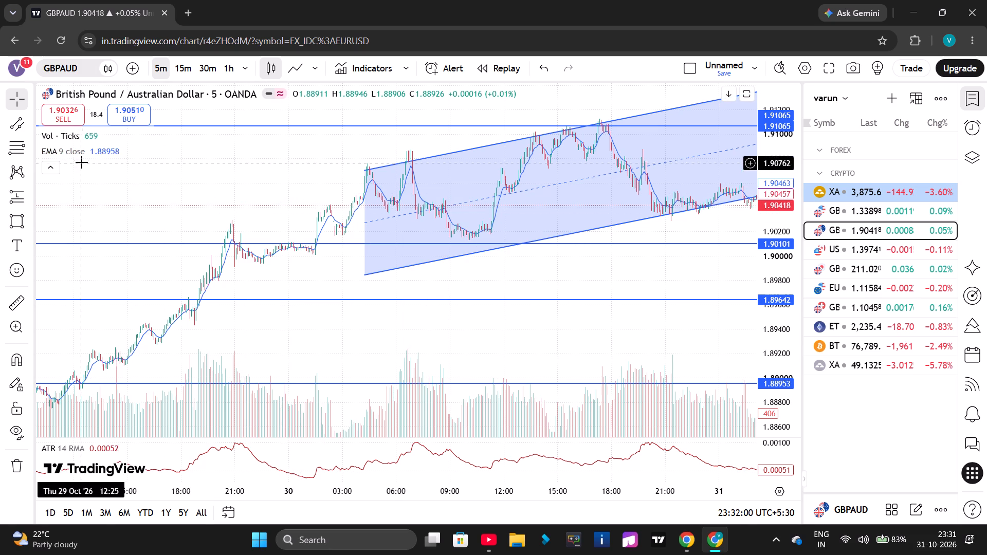
Replace the EMA on the chart by deleting it and adding Exponential moving average again from the favorite indicators.
{"action": "triple_click", "coordinate": [105, 148]}
{"action": "left_click", "coordinate": [105, 148]}
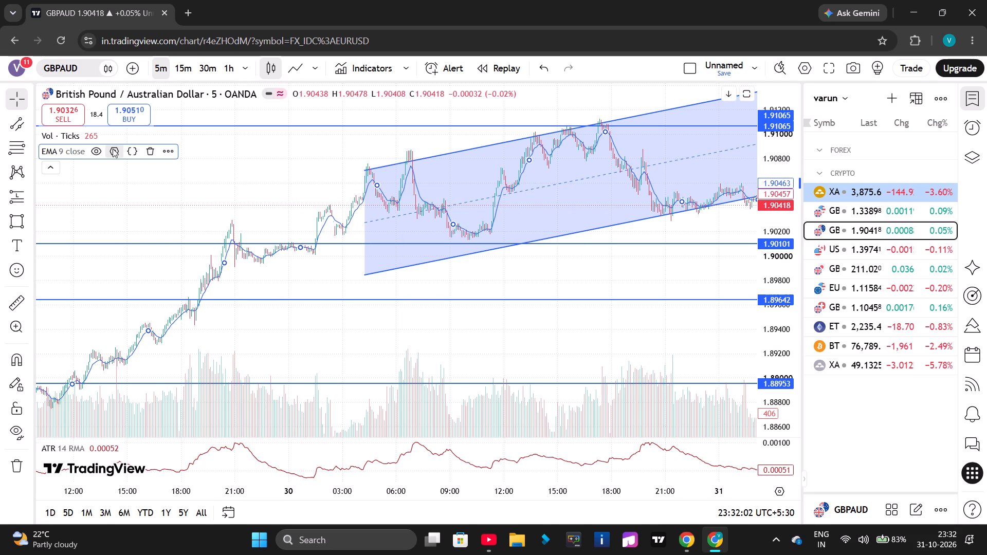
{"action": "left_click", "coordinate": [144, 154]}
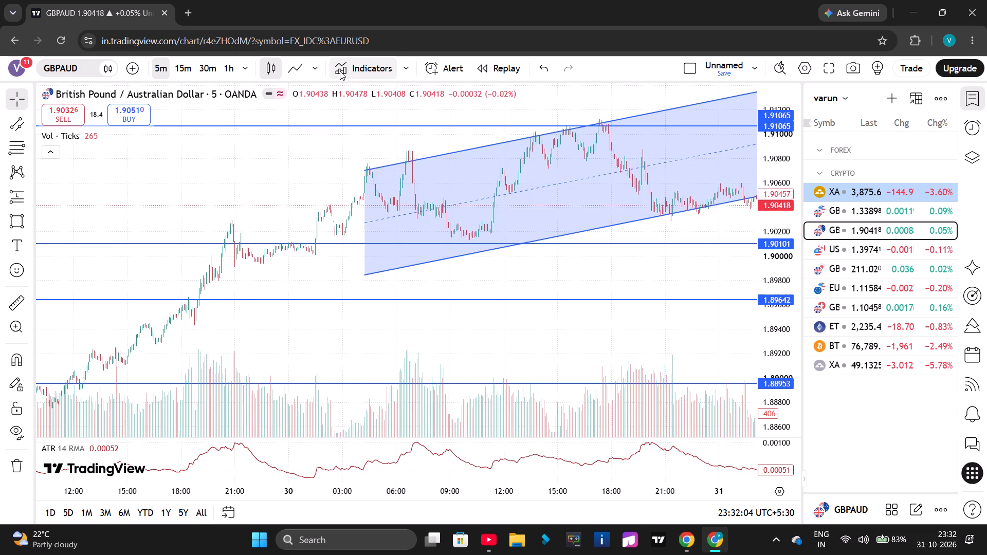
{"action": "left_click", "coordinate": [340, 71]}
{"action": "left_click", "coordinate": [437, 206]}
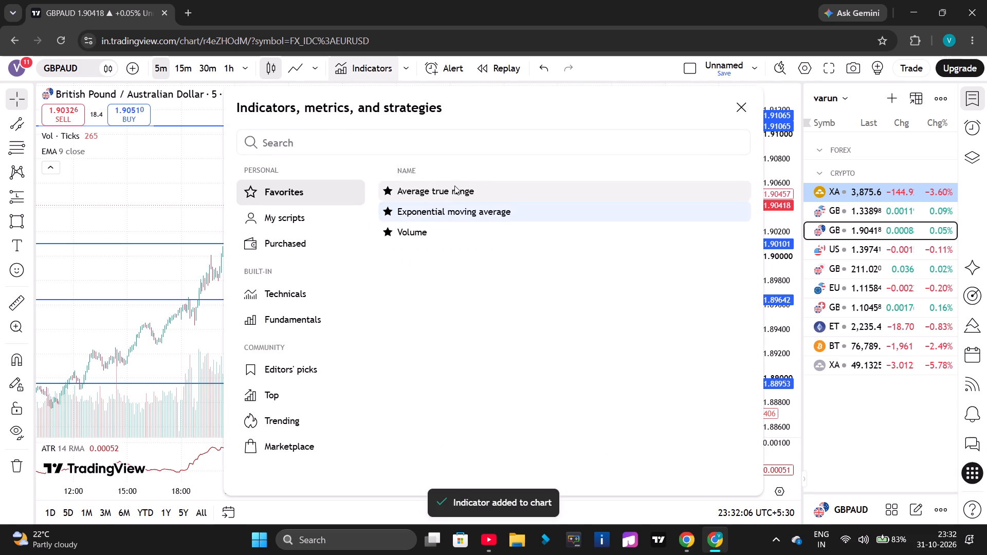
{"action": "left_click", "coordinate": [751, 103]}
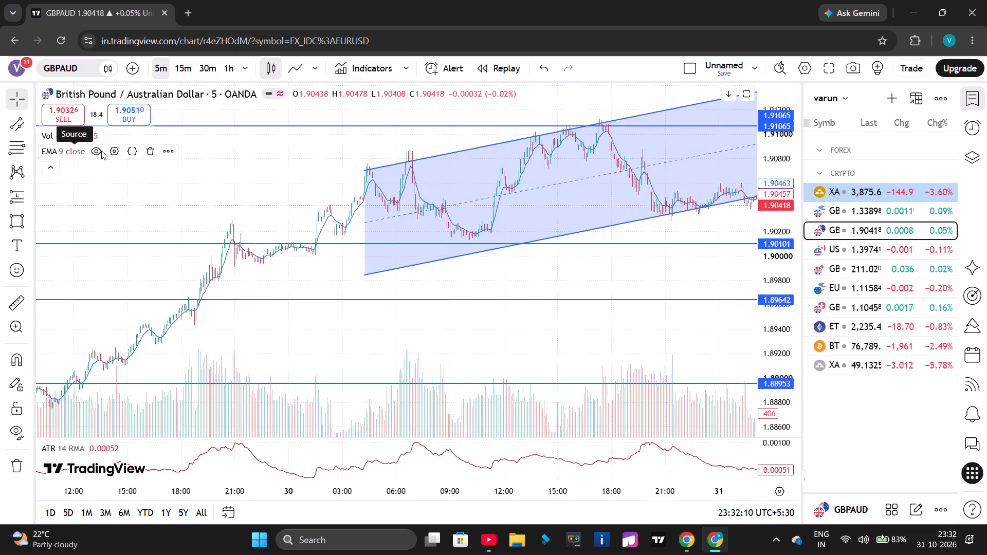
Set the length of the EMA indicator to 21.
{"action": "left_click", "coordinate": [106, 151]}
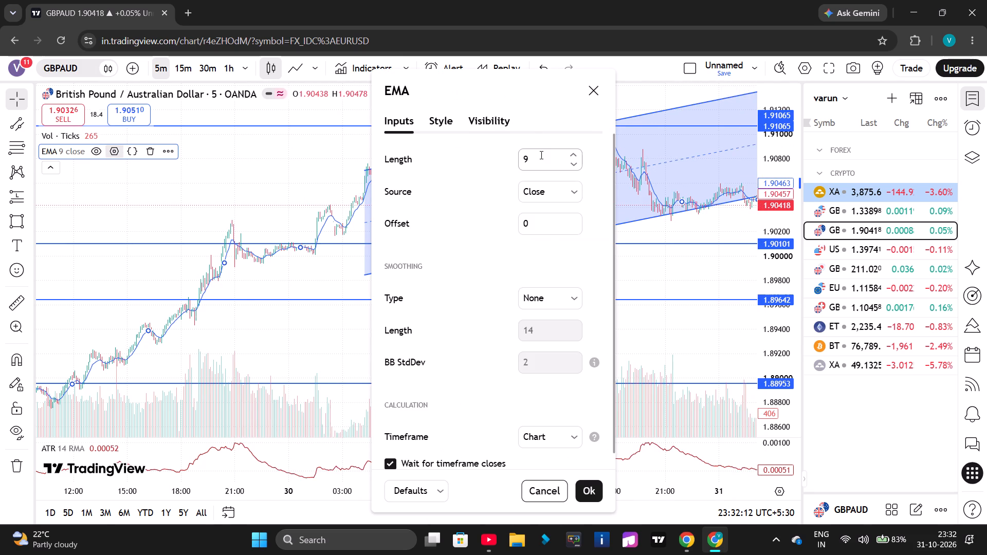
{"action": "left_click_drag", "start_coordinate": [541, 159], "coordinate": [496, 172]}
{"action": "key", "text": "2"}
{"action": "key", "text": "1"}
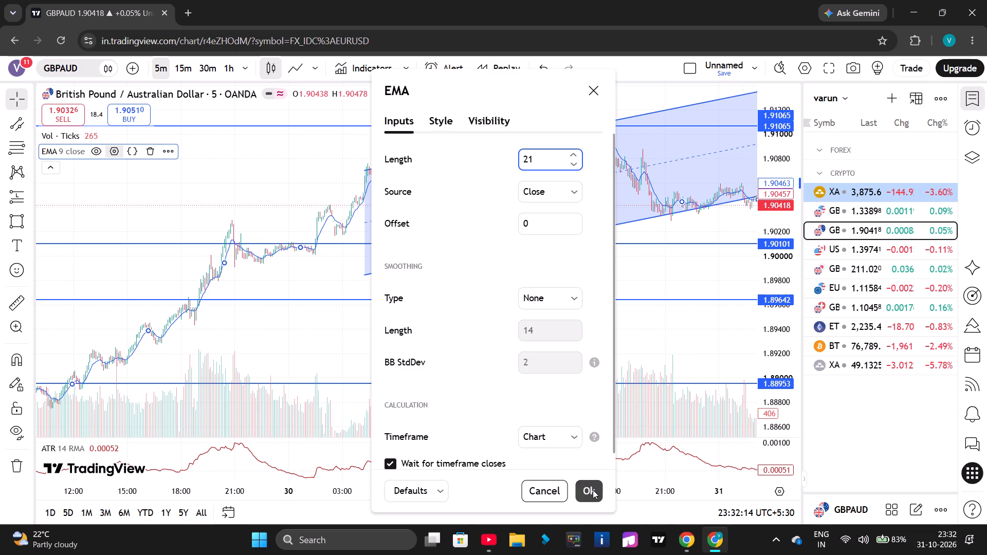
{"action": "left_click", "coordinate": [593, 490]}
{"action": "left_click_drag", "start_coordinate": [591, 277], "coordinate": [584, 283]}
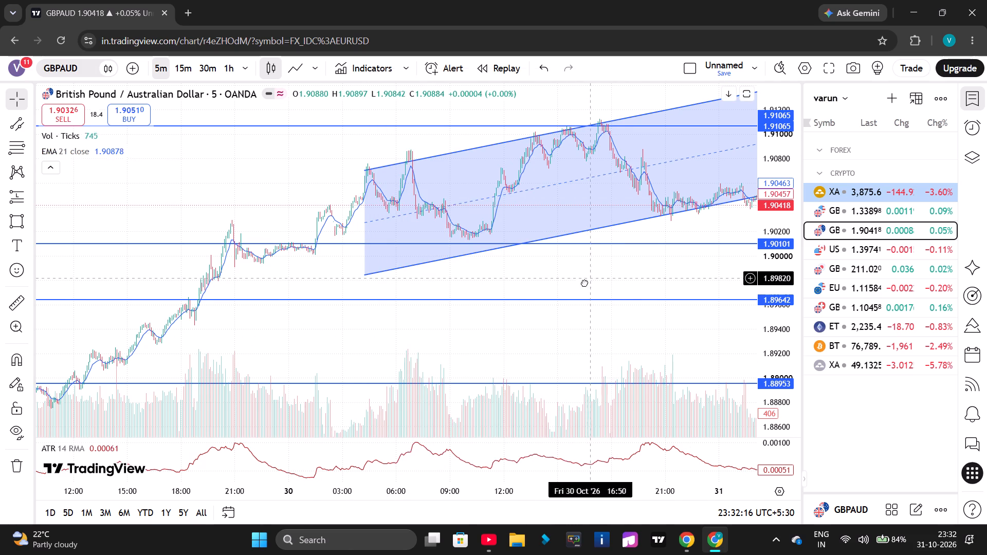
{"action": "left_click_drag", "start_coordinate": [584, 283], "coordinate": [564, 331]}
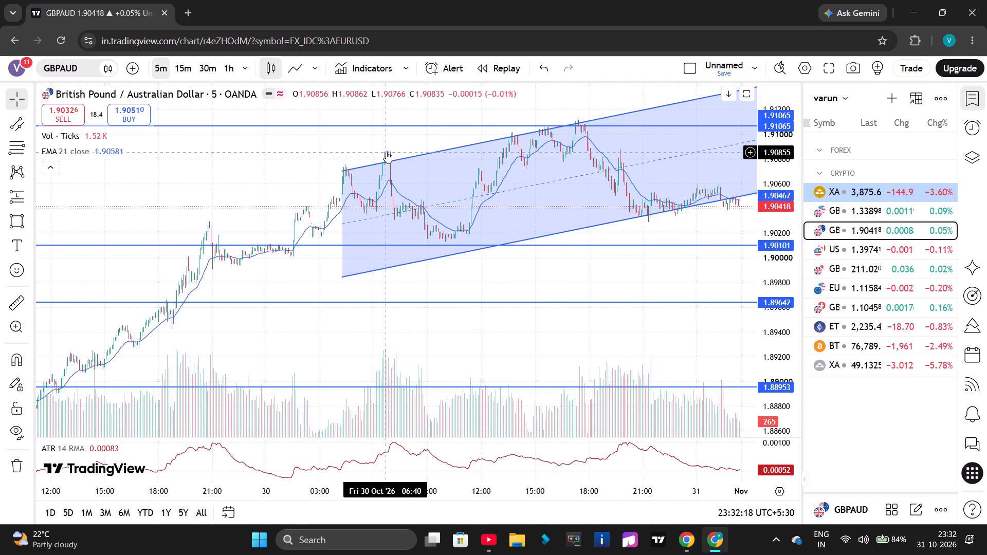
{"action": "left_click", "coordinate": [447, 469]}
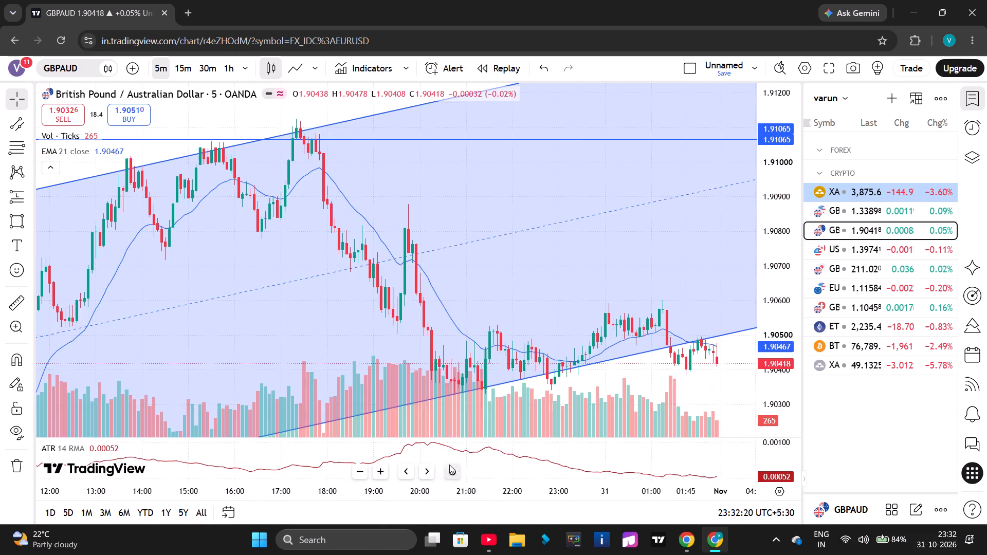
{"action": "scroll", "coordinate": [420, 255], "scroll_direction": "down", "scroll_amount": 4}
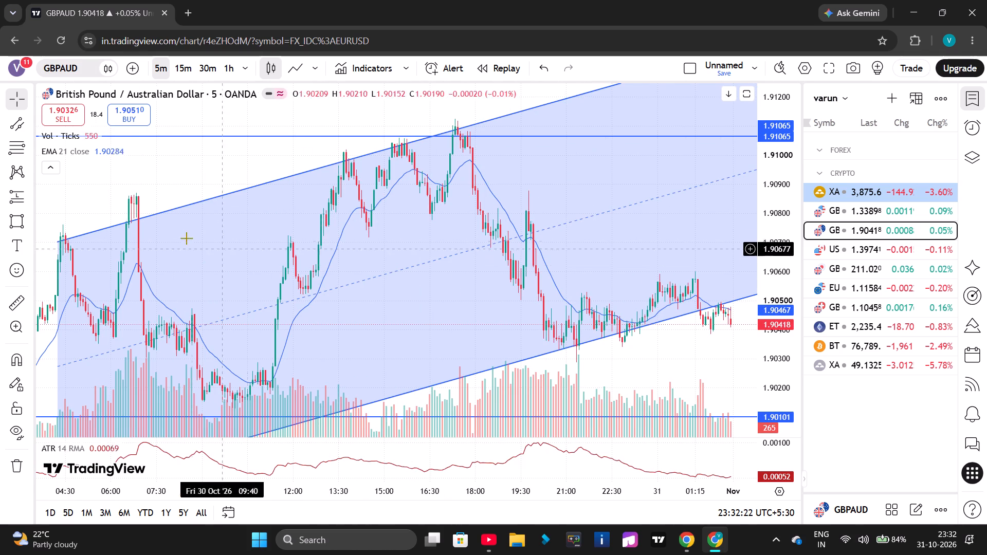
Place a short position at the drop near 06:50 on 30 Oct, with entry about 1.90593, stop about 1.90831 and target about 1.90355.
{"action": "left_click_drag", "start_coordinate": [176, 177], "coordinate": [372, 153]}
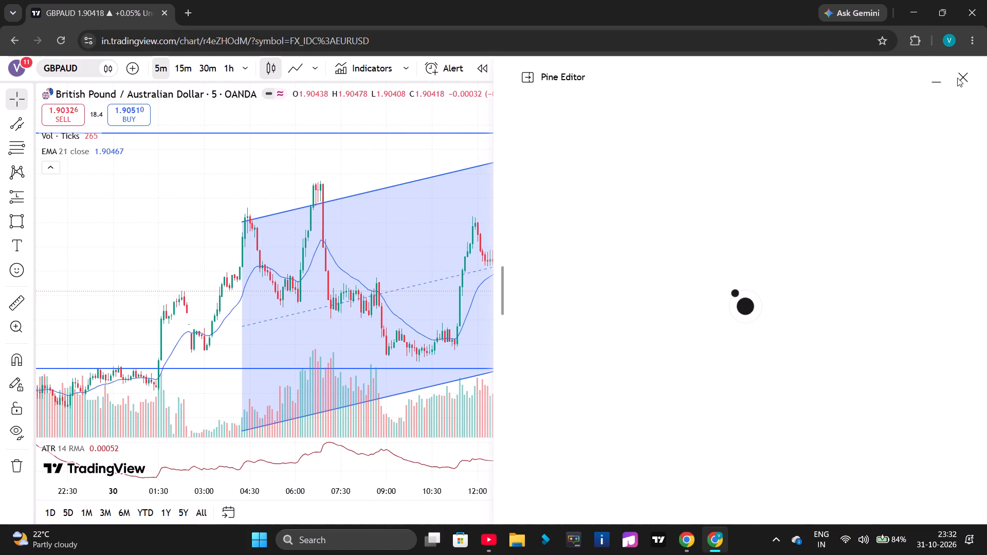
{"action": "left_click", "coordinate": [961, 82]}
{"action": "left_click", "coordinate": [29, 192]}
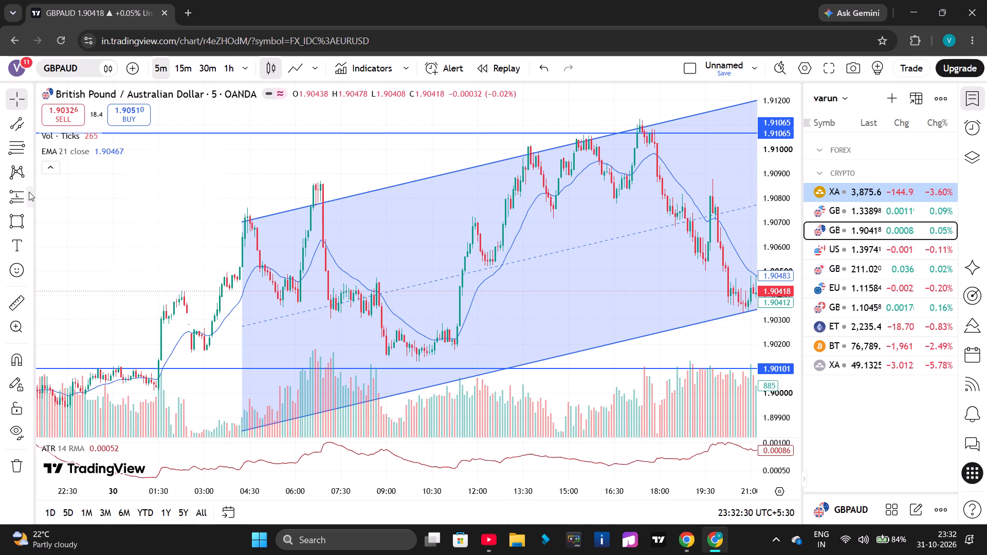
{"action": "left_click", "coordinate": [62, 205]}
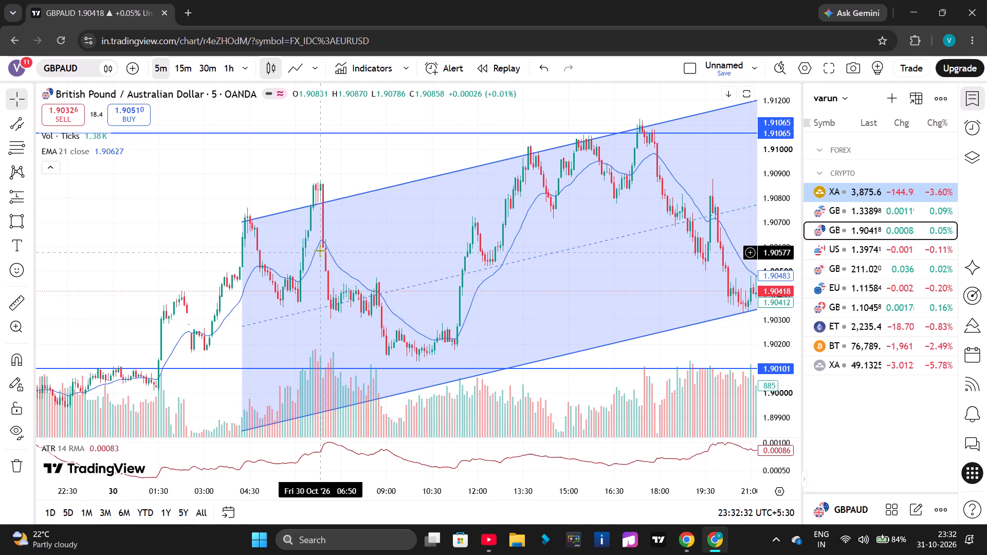
{"action": "left_click", "coordinate": [320, 248]}
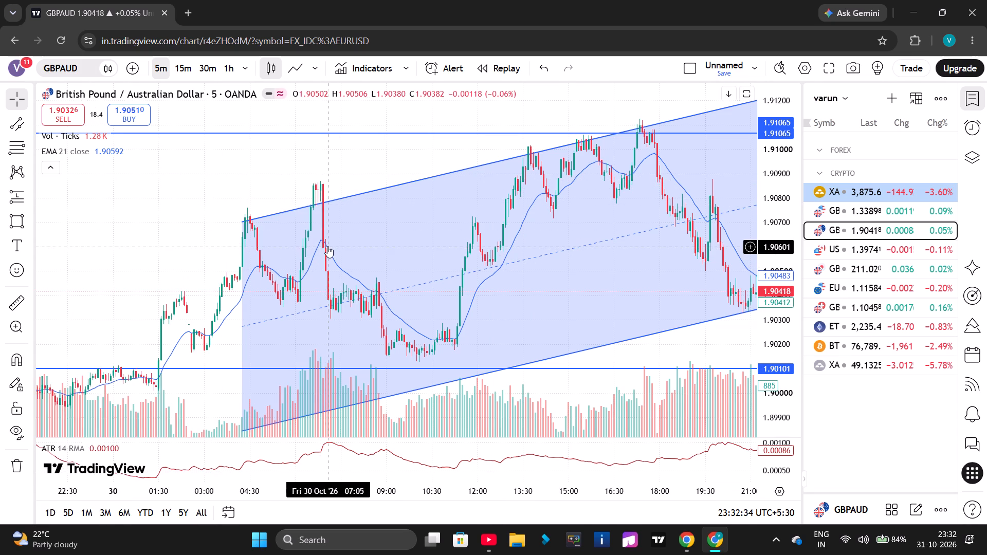
{"action": "left_click", "coordinate": [31, 201]}
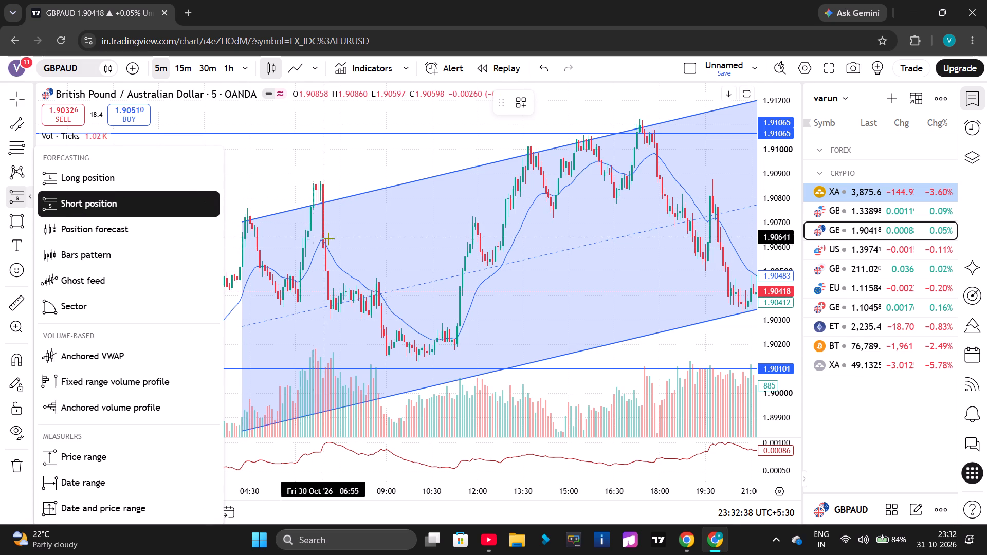
{"action": "left_click", "coordinate": [339, 245]}
{"action": "left_click", "coordinate": [206, 180]}
{"action": "left_click_drag", "start_coordinate": [358, 229], "coordinate": [351, 232]}
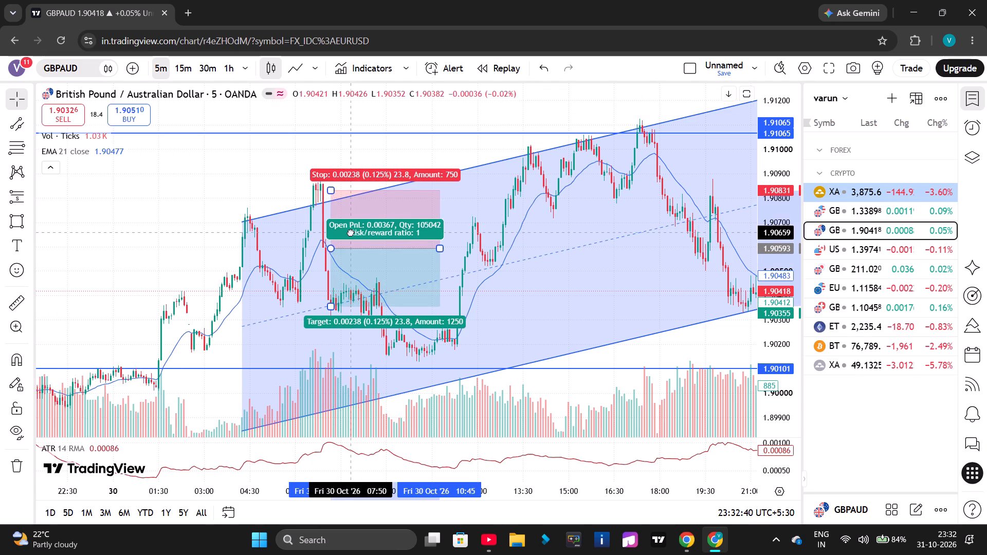
{"action": "left_click_drag", "start_coordinate": [351, 232], "coordinate": [339, 232]}
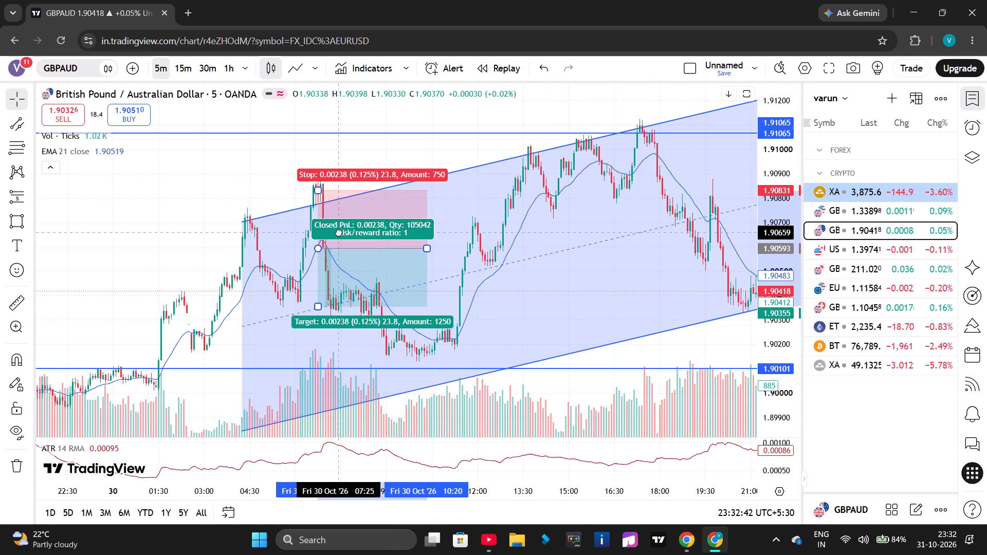
Shift the short position to an entry of about 1.90598 and lower its target to about 1.90027.
{"action": "left_click_drag", "start_coordinate": [339, 232], "coordinate": [339, 231]}
{"action": "left_click_drag", "start_coordinate": [318, 302], "coordinate": [328, 358]}
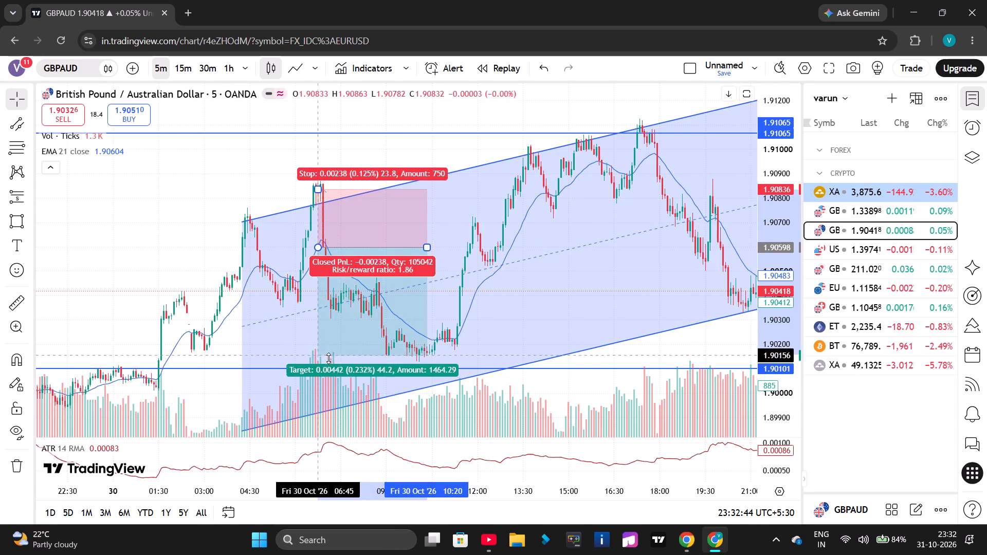
{"action": "left_click_drag", "start_coordinate": [328, 358], "coordinate": [333, 386]}
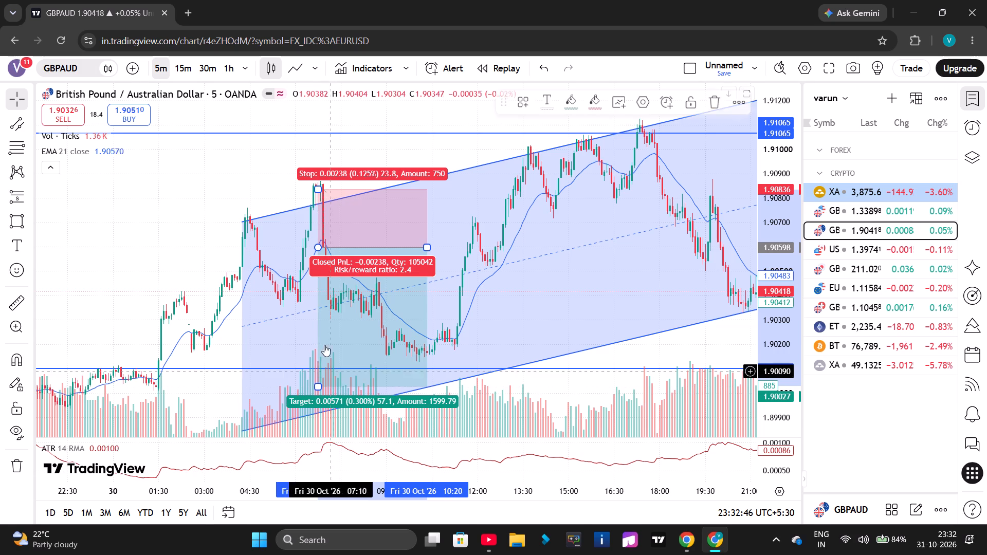
Raise the stop of the short position to about 1.90957, above the high near 06:45.
{"action": "left_click_drag", "start_coordinate": [319, 191], "coordinate": [318, 186]}
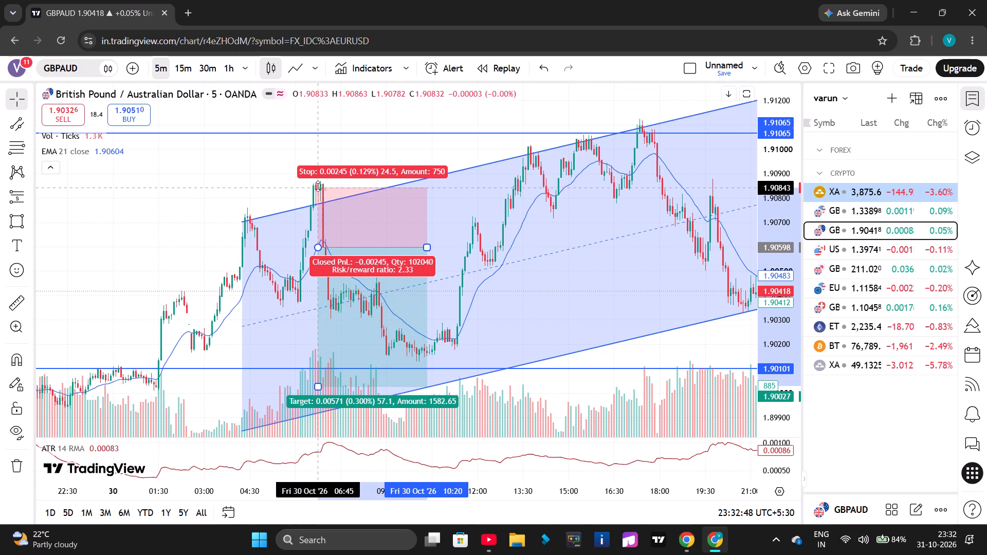
{"action": "left_click_drag", "start_coordinate": [318, 186], "coordinate": [426, 181]}
{"action": "left_click", "coordinate": [212, 181]}
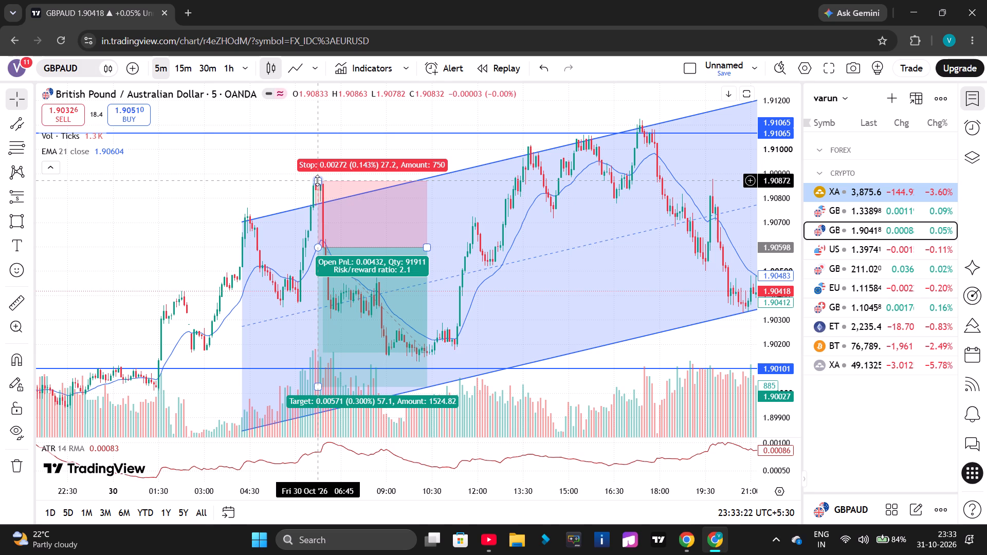
{"action": "left_click_drag", "start_coordinate": [320, 183], "coordinate": [318, 179]}
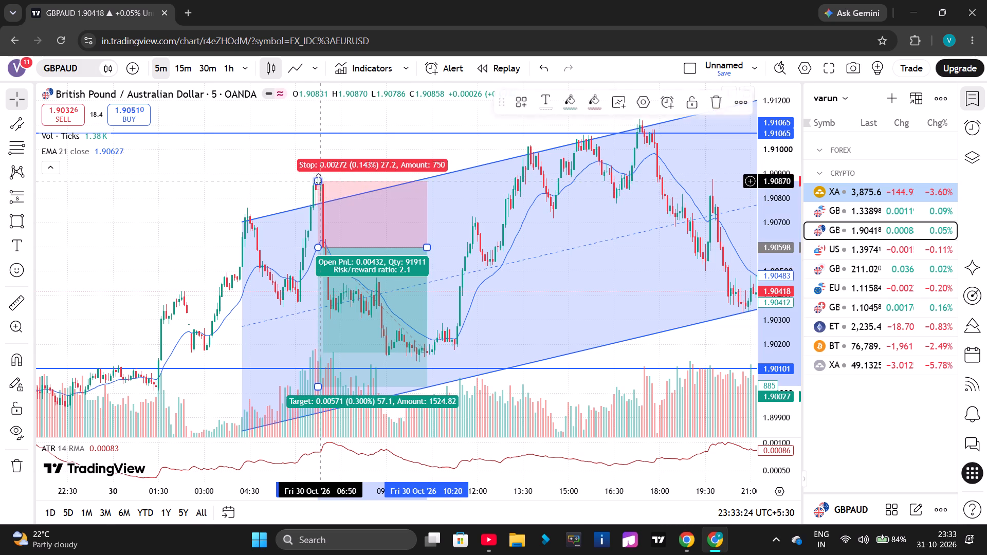
{"action": "left_click_drag", "start_coordinate": [318, 179], "coordinate": [317, 163]}
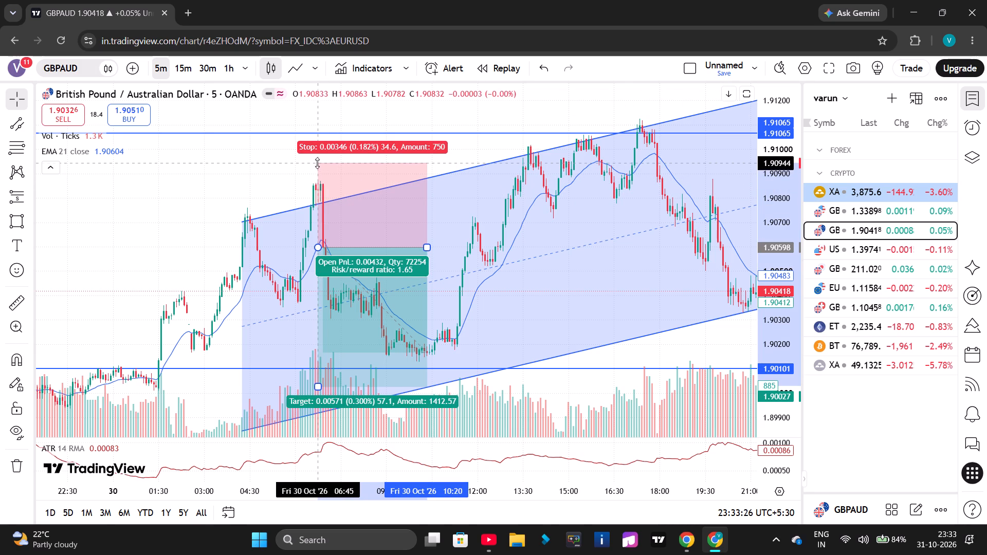
{"action": "left_click_drag", "start_coordinate": [317, 163], "coordinate": [317, 161]}
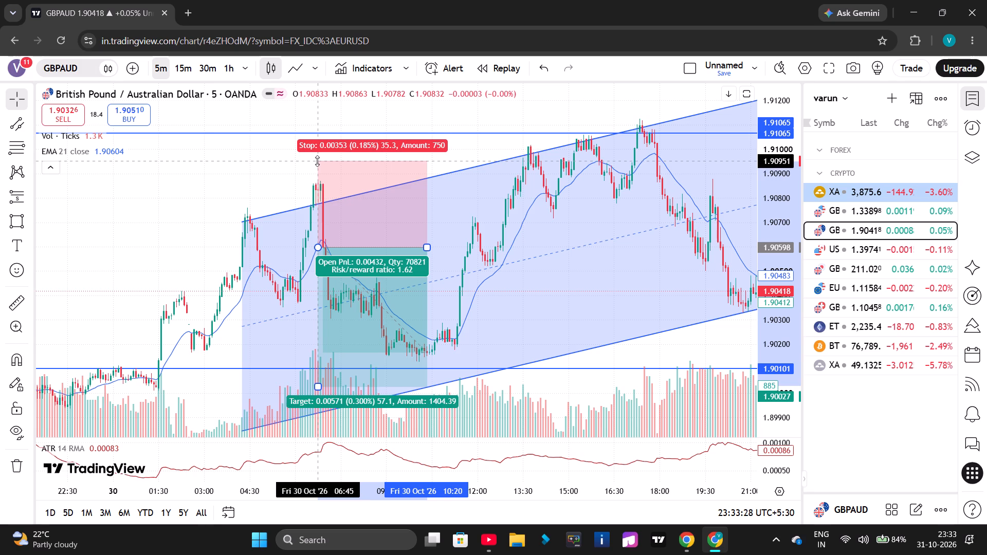
{"action": "left_click_drag", "start_coordinate": [317, 161], "coordinate": [317, 160]}
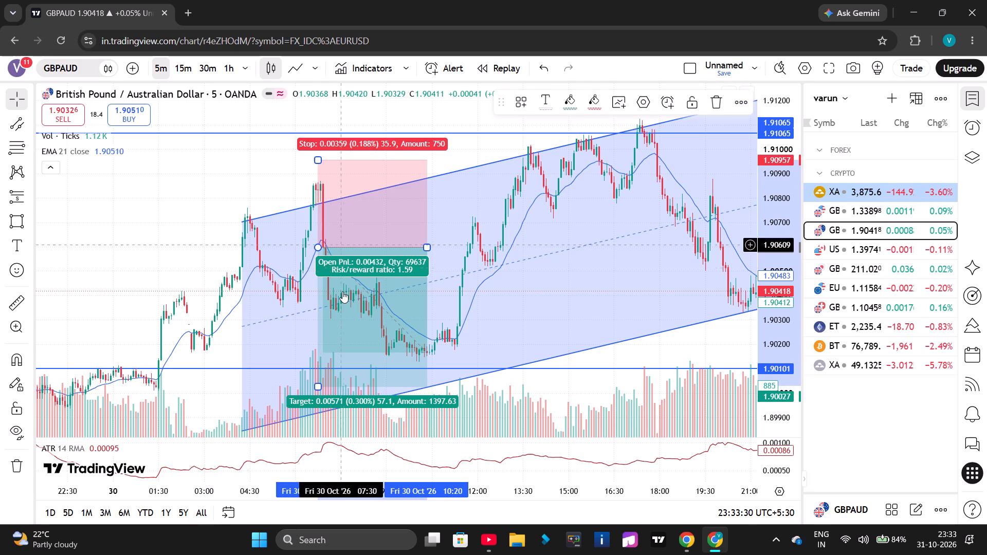
Raise the target of the short position to about 1.90167, just above the 1.90101 level, and deselect it.
{"action": "left_click", "coordinate": [314, 382]}
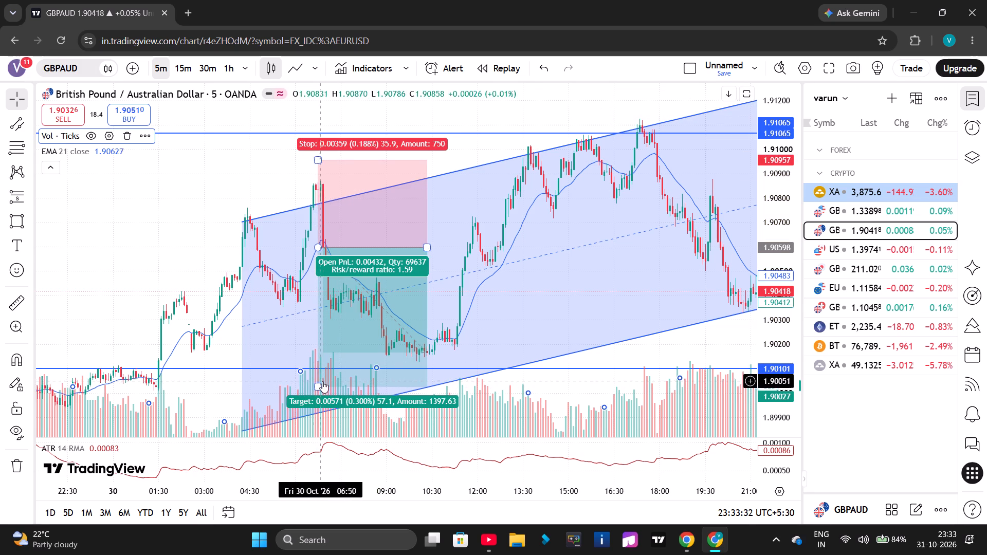
{"action": "left_click_drag", "start_coordinate": [322, 386], "coordinate": [322, 366]}
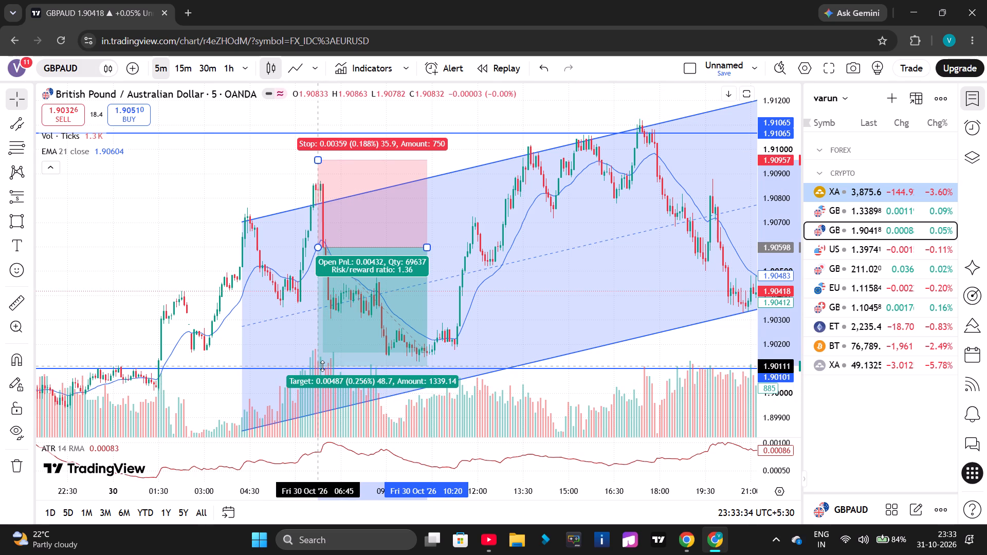
{"action": "left_click_drag", "start_coordinate": [322, 366], "coordinate": [309, 366]}
{"action": "left_click_drag", "start_coordinate": [309, 366], "coordinate": [209, 368]}
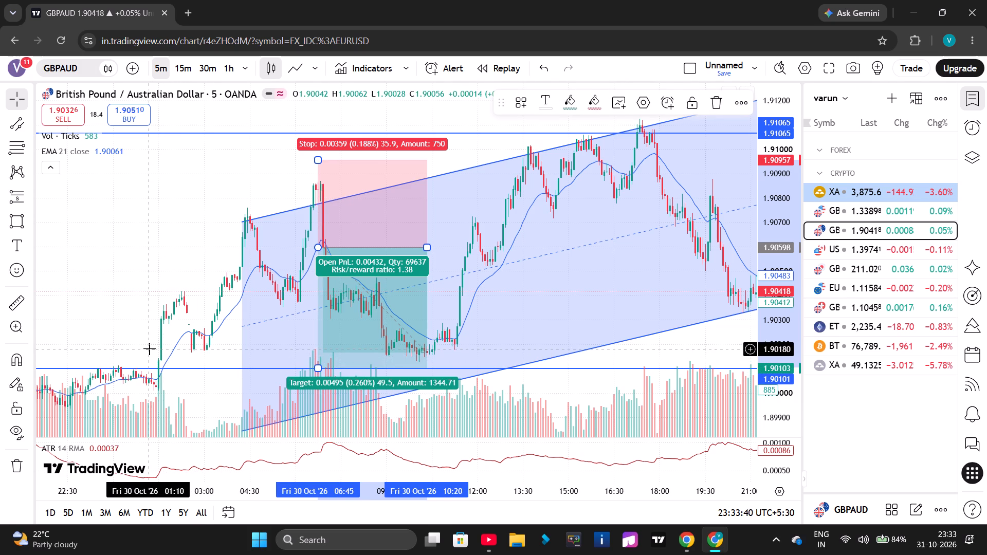
{"action": "scroll", "coordinate": [150, 349], "scroll_direction": "down", "scroll_amount": 3}
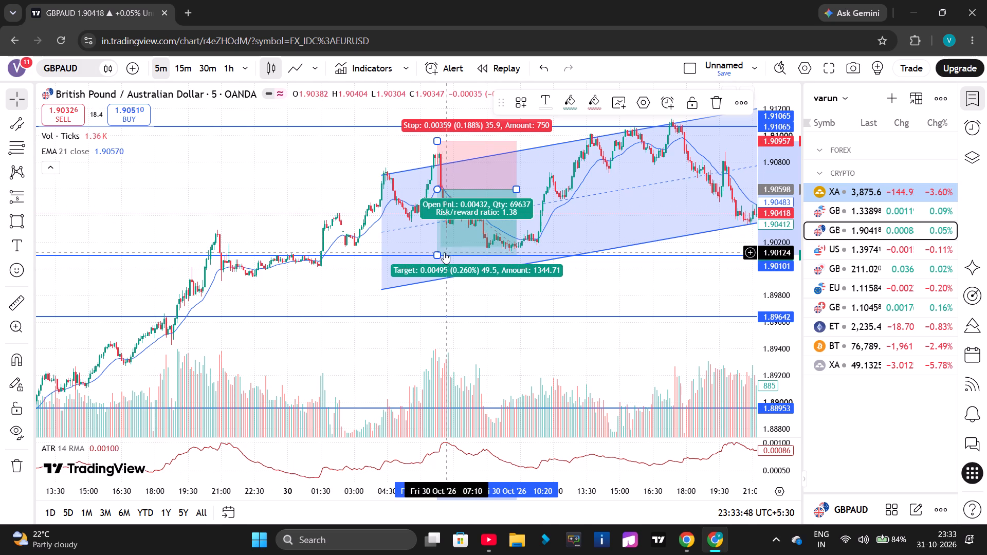
{"action": "left_click_drag", "start_coordinate": [438, 252], "coordinate": [436, 246]}
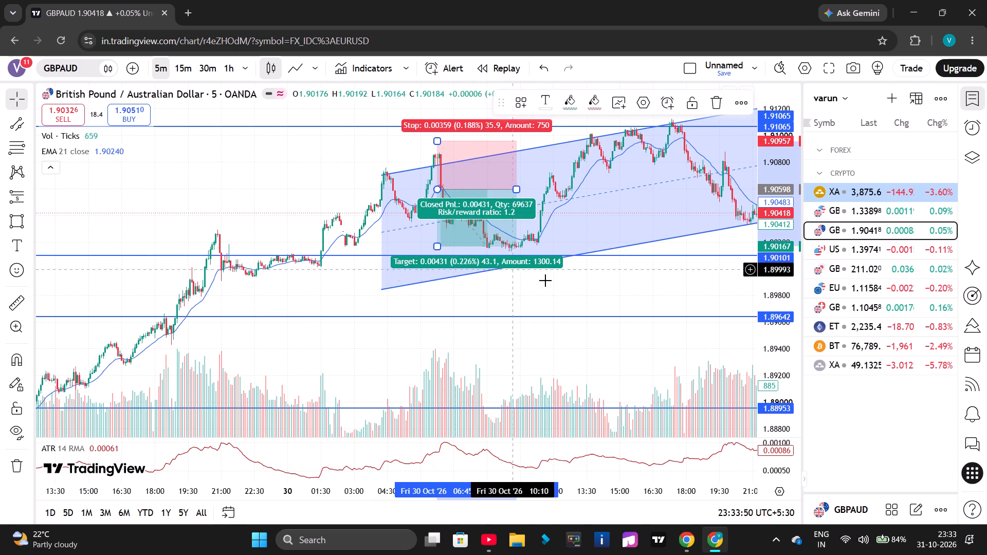
{"action": "left_click", "coordinate": [558, 296]}
Place a second short position at 14:35 on 30 Oct, with entry about 1.90940, stop about 1.91344 and target about 1.90536.
{"action": "left_click_drag", "start_coordinate": [556, 298], "coordinate": [508, 335]}
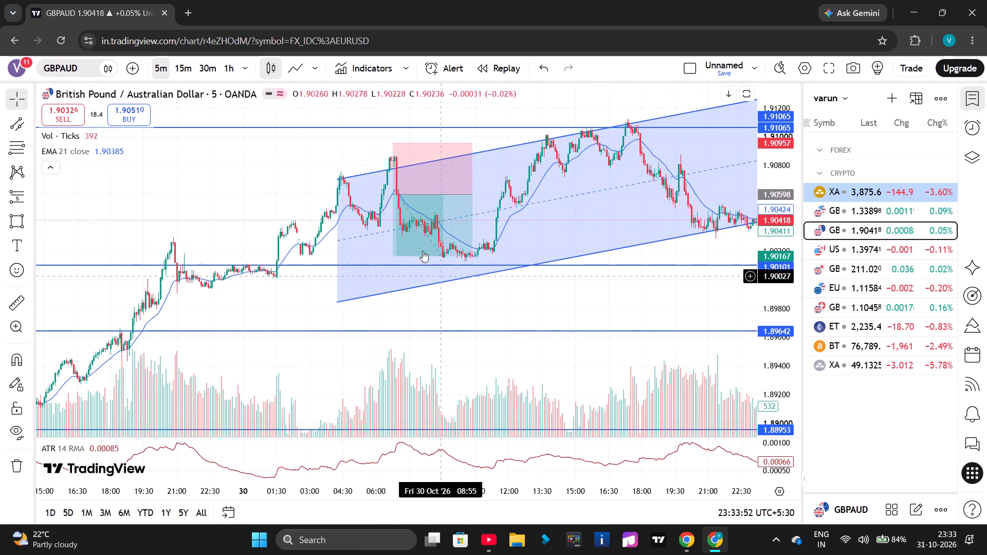
{"action": "scroll", "coordinate": [770, 227], "scroll_direction": "up", "scroll_amount": 10}
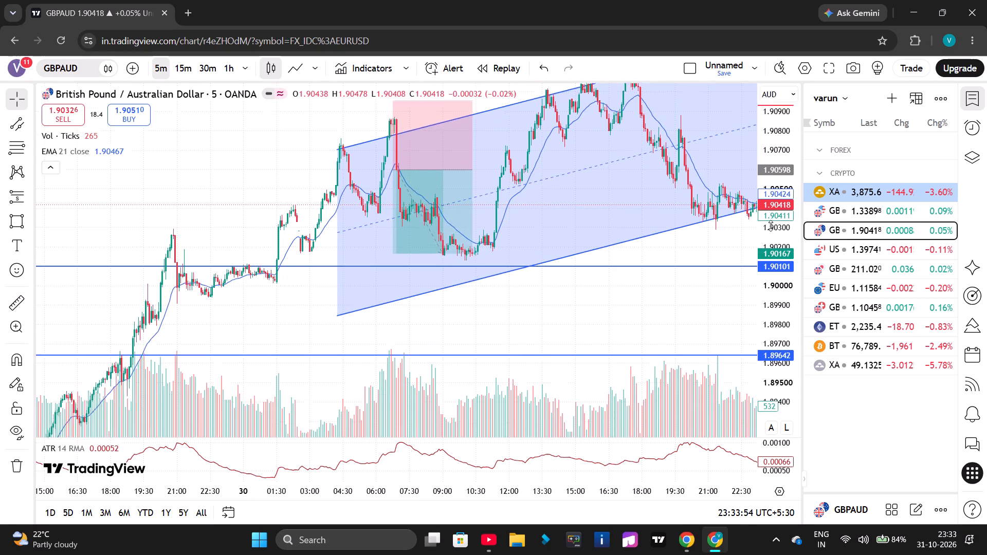
{"action": "scroll", "coordinate": [771, 226], "scroll_direction": "up", "scroll_amount": 6}
{"action": "left_click_drag", "start_coordinate": [677, 252], "coordinate": [677, 260]}
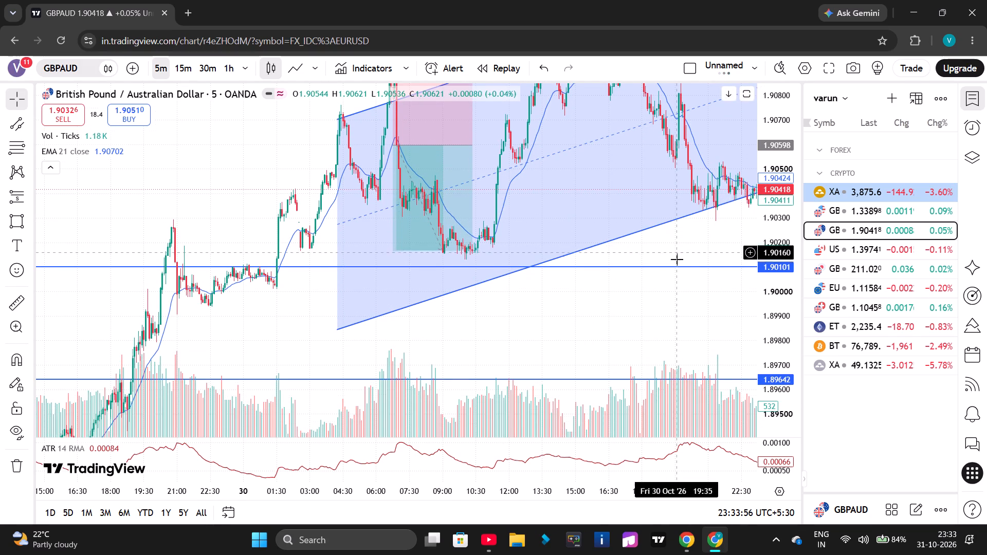
{"action": "left_click_drag", "start_coordinate": [677, 260], "coordinate": [591, 333]}
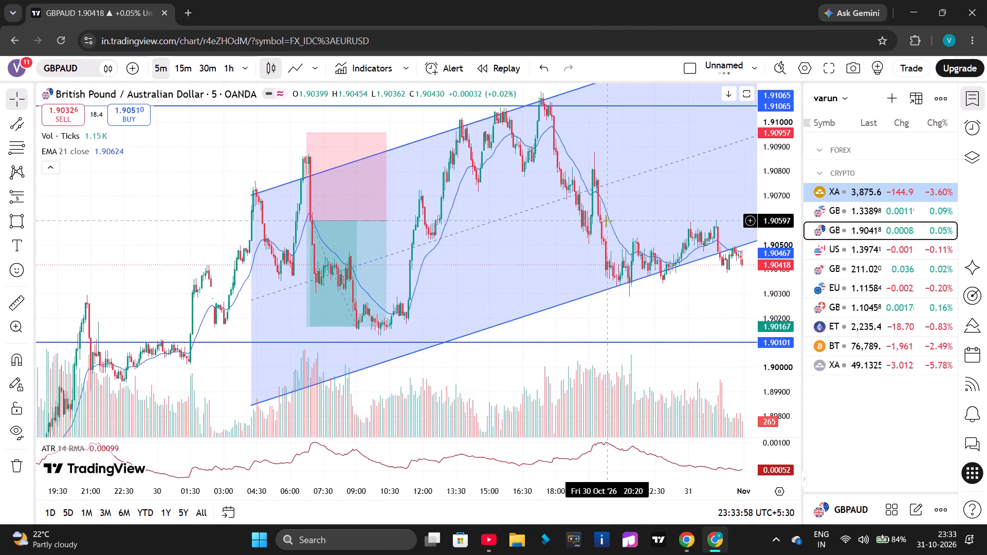
{"action": "scroll", "coordinate": [593, 231], "scroll_direction": "down", "scroll_amount": 1}
{"action": "left_click", "coordinate": [23, 193]}
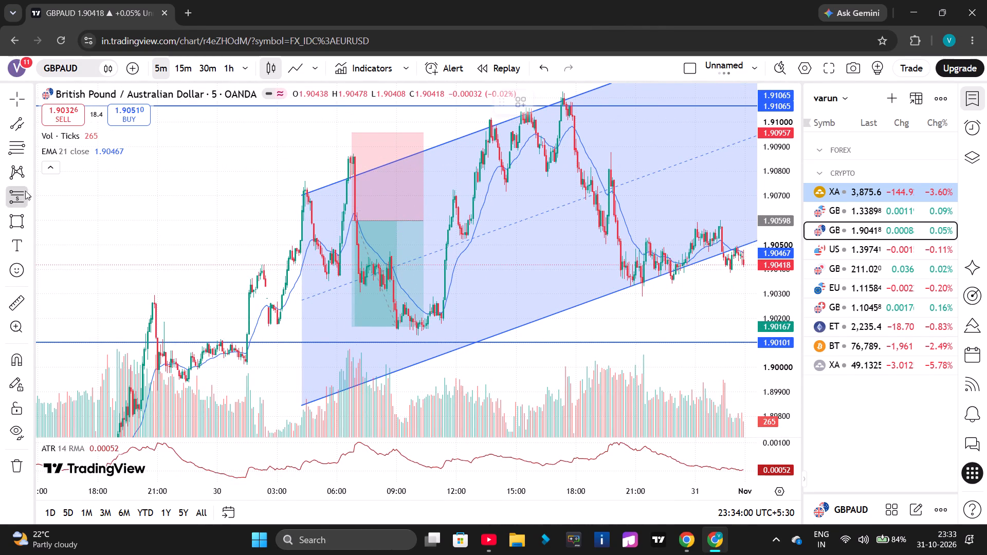
{"action": "scroll", "coordinate": [762, 174], "scroll_direction": "down", "scroll_amount": 9}
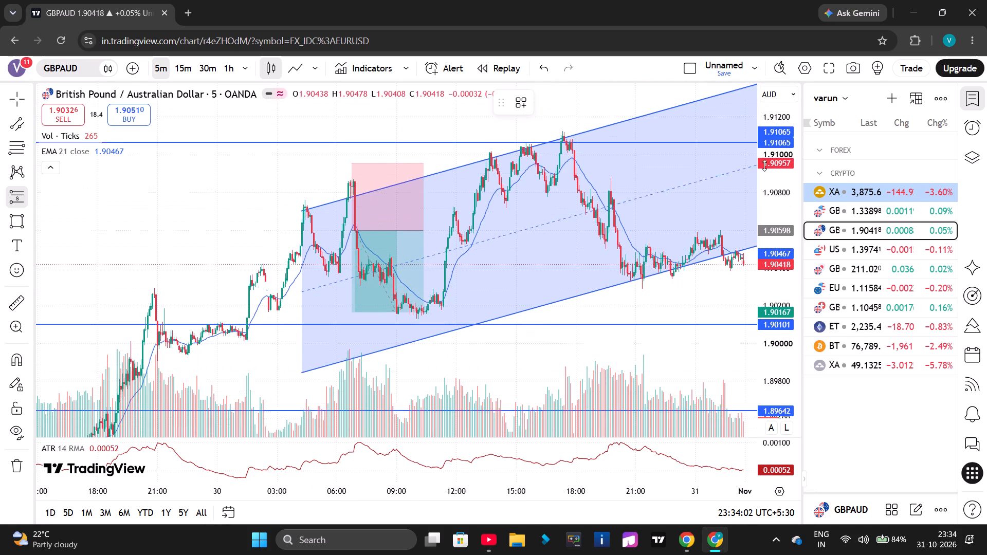
{"action": "scroll", "coordinate": [764, 165], "scroll_direction": "down", "scroll_amount": 2}
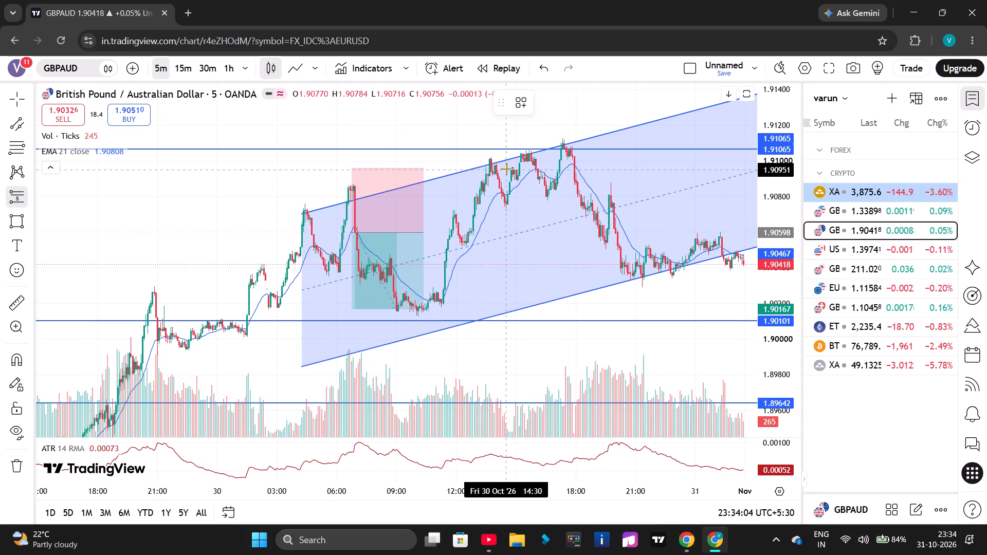
{"action": "left_click", "coordinate": [507, 171]}
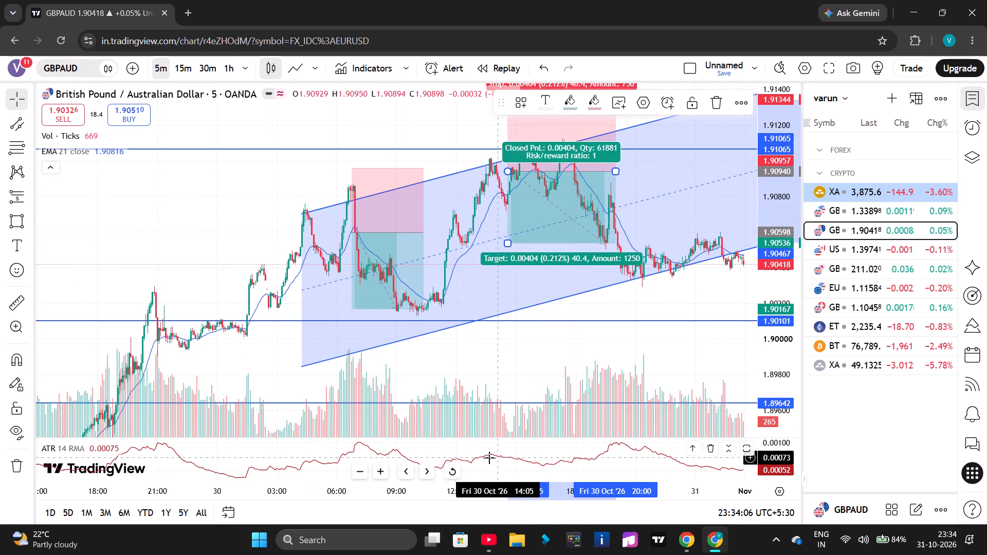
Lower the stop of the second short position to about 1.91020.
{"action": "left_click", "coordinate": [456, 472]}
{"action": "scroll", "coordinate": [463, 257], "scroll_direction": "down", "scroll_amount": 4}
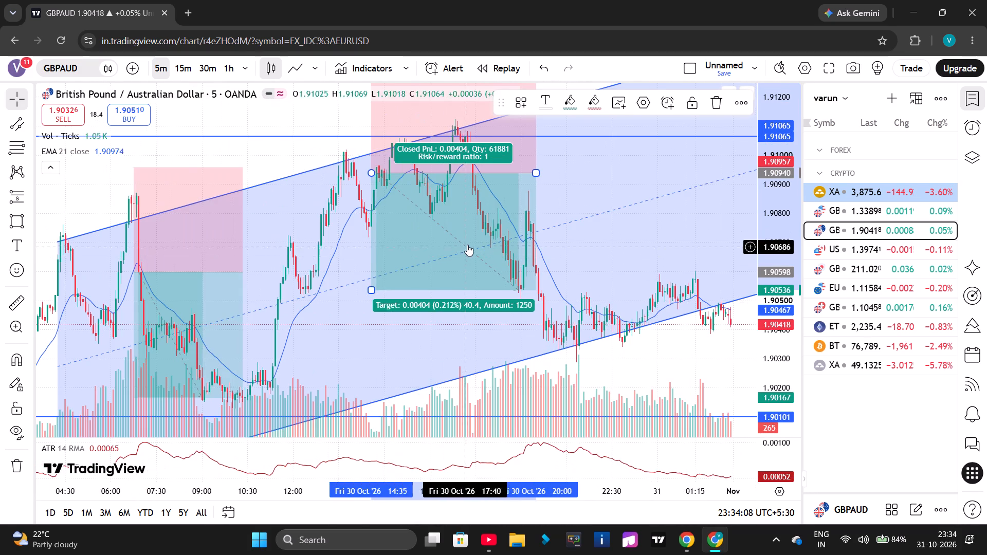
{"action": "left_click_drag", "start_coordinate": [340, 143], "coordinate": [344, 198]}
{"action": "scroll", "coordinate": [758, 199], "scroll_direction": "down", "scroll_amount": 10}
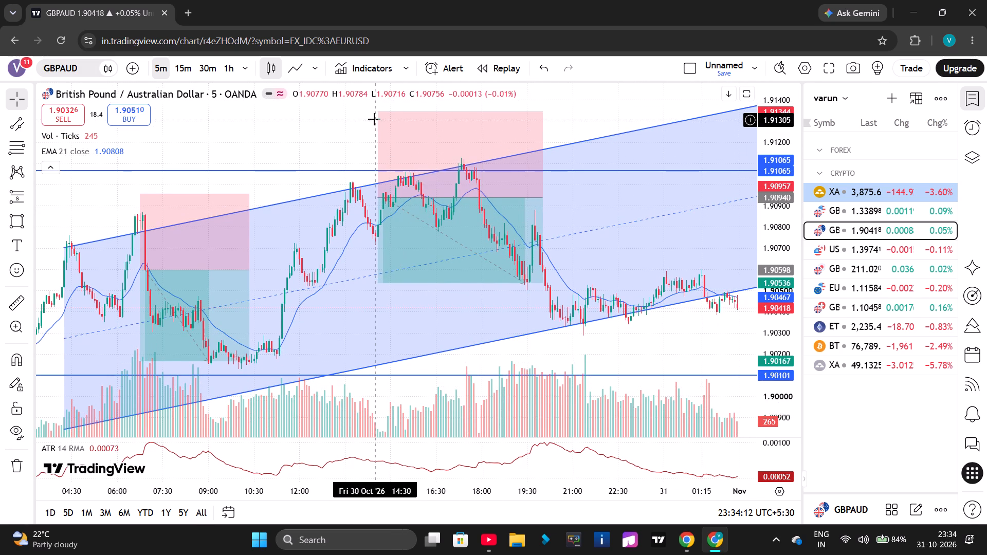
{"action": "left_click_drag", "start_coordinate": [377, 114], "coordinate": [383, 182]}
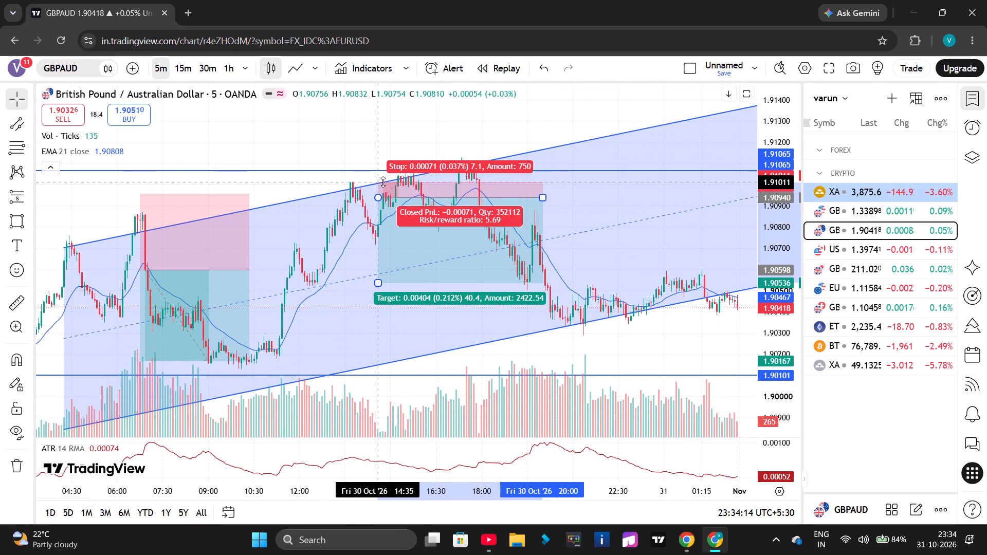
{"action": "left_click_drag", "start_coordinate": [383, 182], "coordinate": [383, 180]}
Move the start of the second short position back to 13:20 on 30 Oct, with its entry at about 1.90944.
{"action": "left_click_drag", "start_coordinate": [378, 198], "coordinate": [356, 200]}
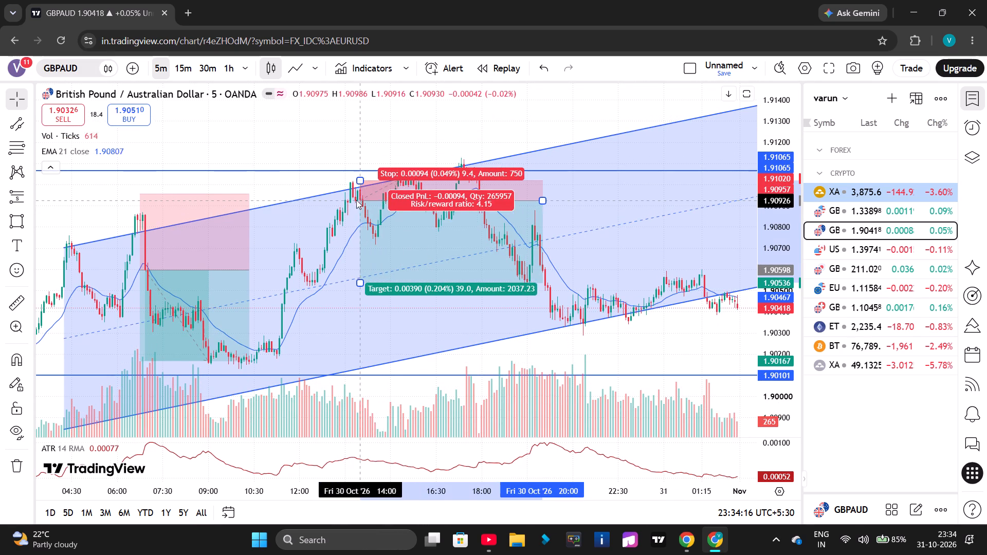
{"action": "left_click_drag", "start_coordinate": [356, 200], "coordinate": [337, 200]}
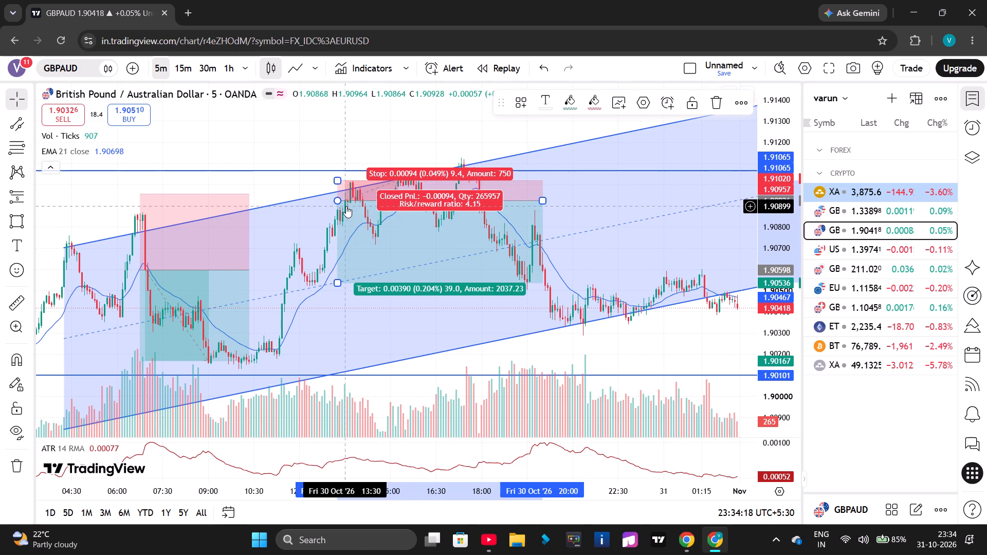
{"action": "left_click_drag", "start_coordinate": [339, 201], "coordinate": [339, 196]}
Raise the stop of the second short position to about 1.91133, above the high near 17:30.
{"action": "scroll", "coordinate": [482, 302], "scroll_direction": "up", "scroll_amount": 6}
{"action": "scroll", "coordinate": [776, 255], "scroll_direction": "up", "scroll_amount": 3}
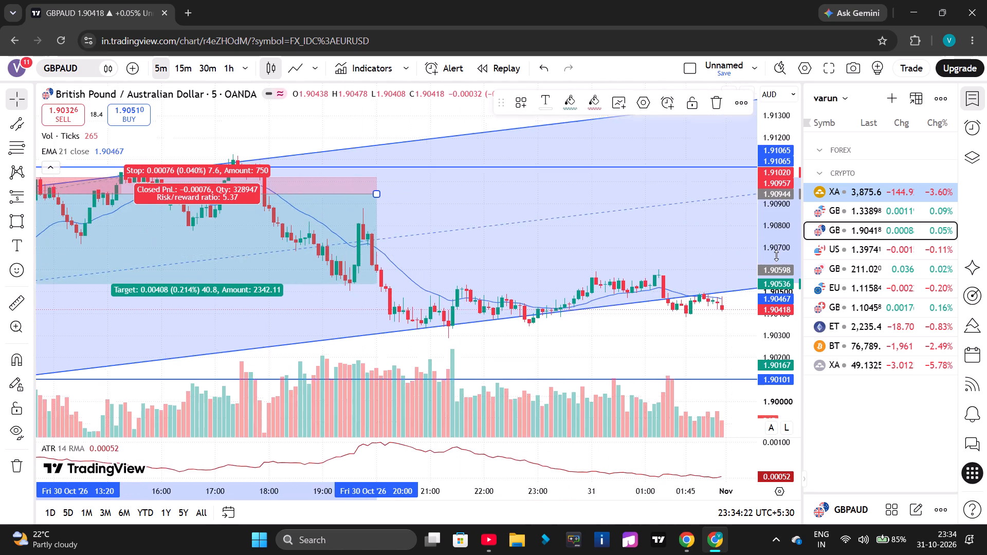
{"action": "scroll", "coordinate": [776, 255], "scroll_direction": "up", "scroll_amount": 15}
{"action": "left_click_drag", "start_coordinate": [453, 245], "coordinate": [735, 394]}
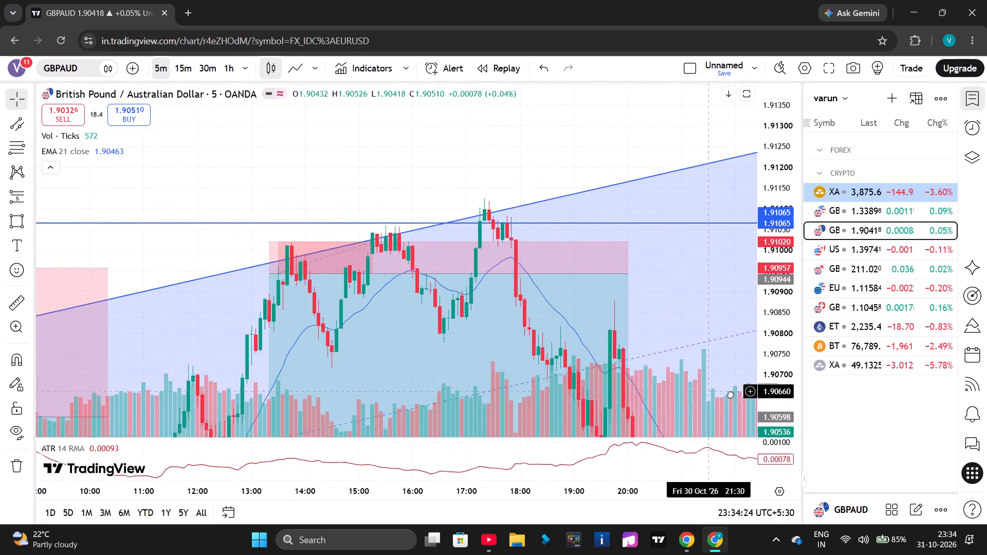
{"action": "left_click_drag", "start_coordinate": [735, 394], "coordinate": [795, 393]}
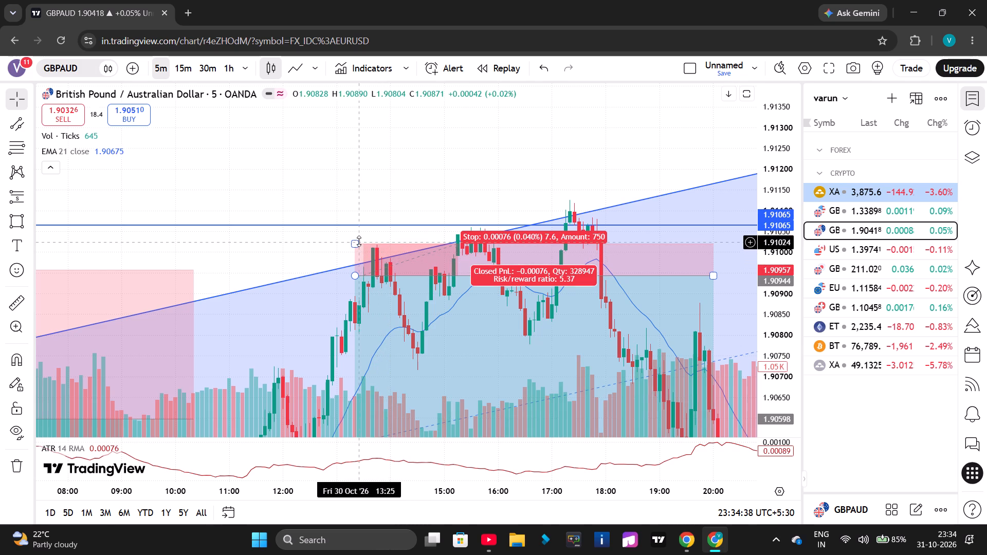
{"action": "left_click_drag", "start_coordinate": [356, 241], "coordinate": [353, 206]}
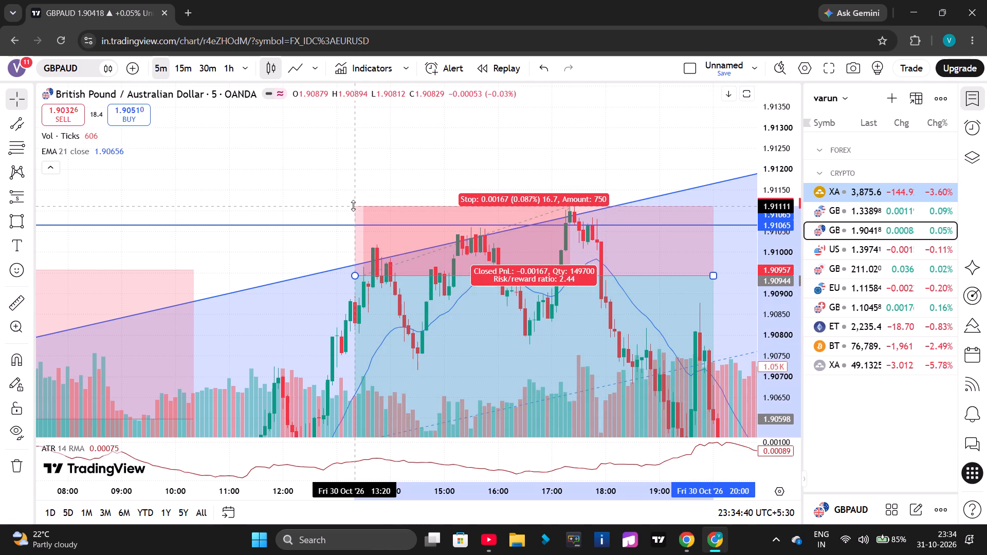
{"action": "left_click_drag", "start_coordinate": [353, 206], "coordinate": [353, 209]}
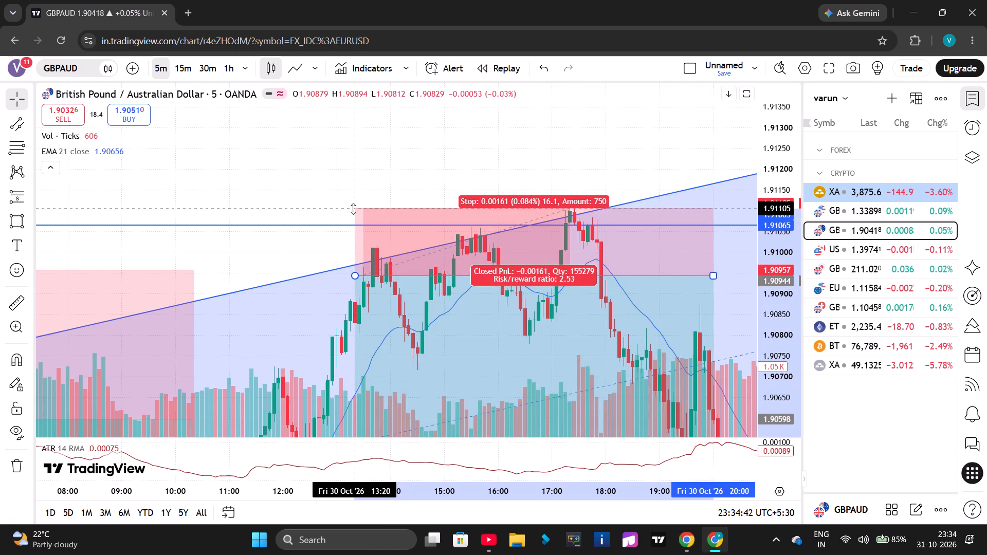
{"action": "left_click_drag", "start_coordinate": [353, 209], "coordinate": [353, 211]}
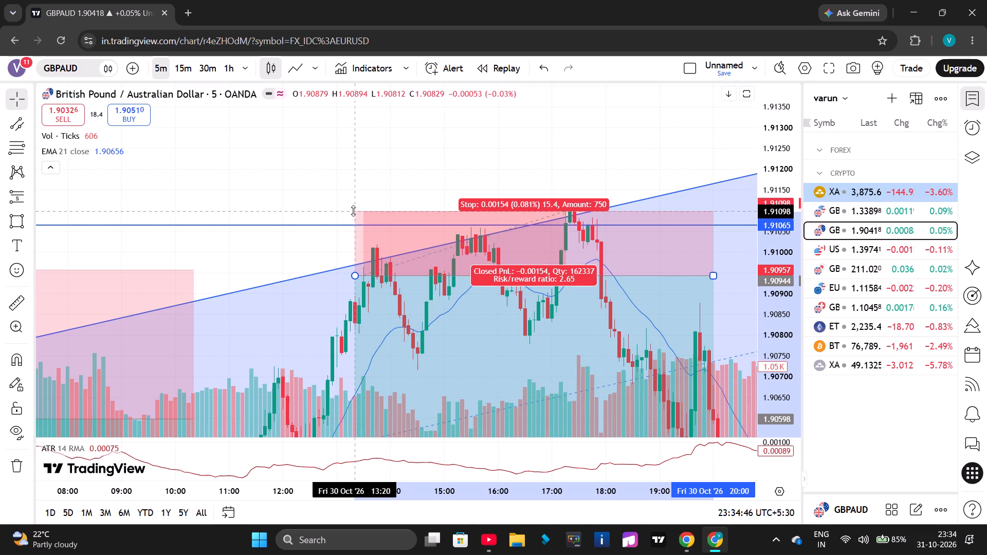
{"action": "left_click_drag", "start_coordinate": [353, 211], "coordinate": [353, 210]}
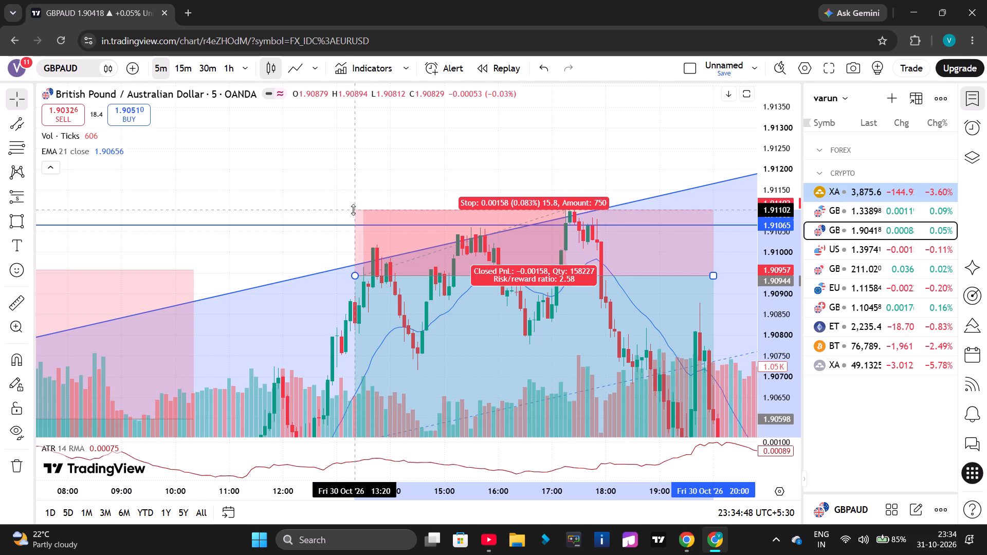
{"action": "left_click_drag", "start_coordinate": [353, 210], "coordinate": [353, 197]}
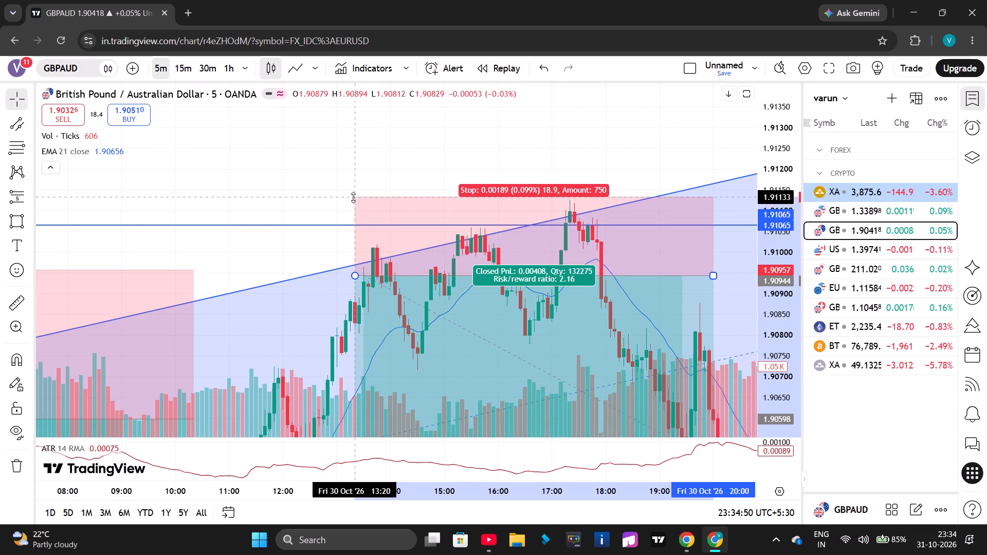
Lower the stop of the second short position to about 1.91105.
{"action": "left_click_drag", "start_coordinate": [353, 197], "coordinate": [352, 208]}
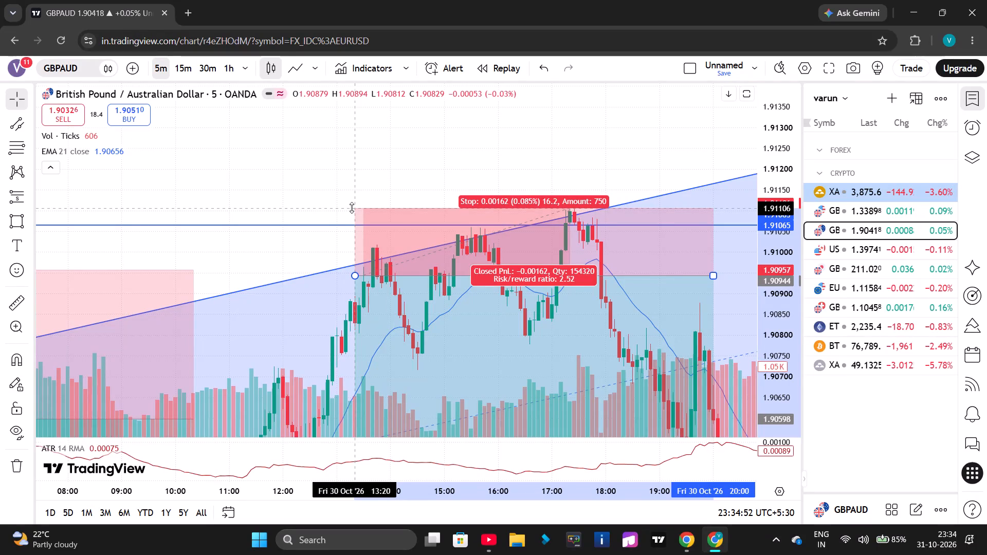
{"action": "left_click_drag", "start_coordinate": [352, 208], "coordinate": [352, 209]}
Lower the target of the second short position to about 1.90528.
{"action": "scroll", "coordinate": [350, 188], "scroll_direction": "down", "scroll_amount": 3}
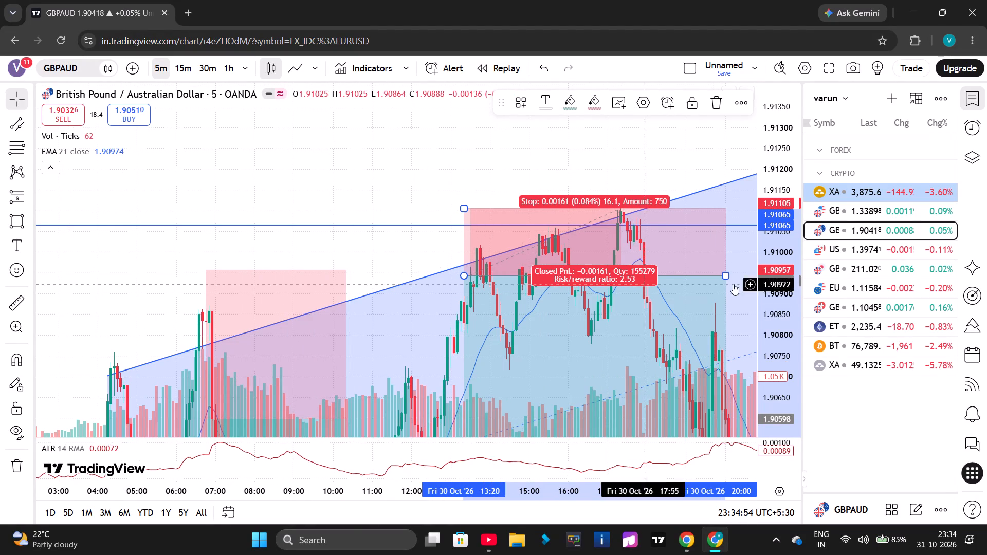
{"action": "scroll", "coordinate": [792, 280], "scroll_direction": "down", "scroll_amount": 9}
{"action": "left_click_drag", "start_coordinate": [463, 386], "coordinate": [468, 364]}
{"action": "left_click_drag", "start_coordinate": [407, 190], "coordinate": [419, 29]}
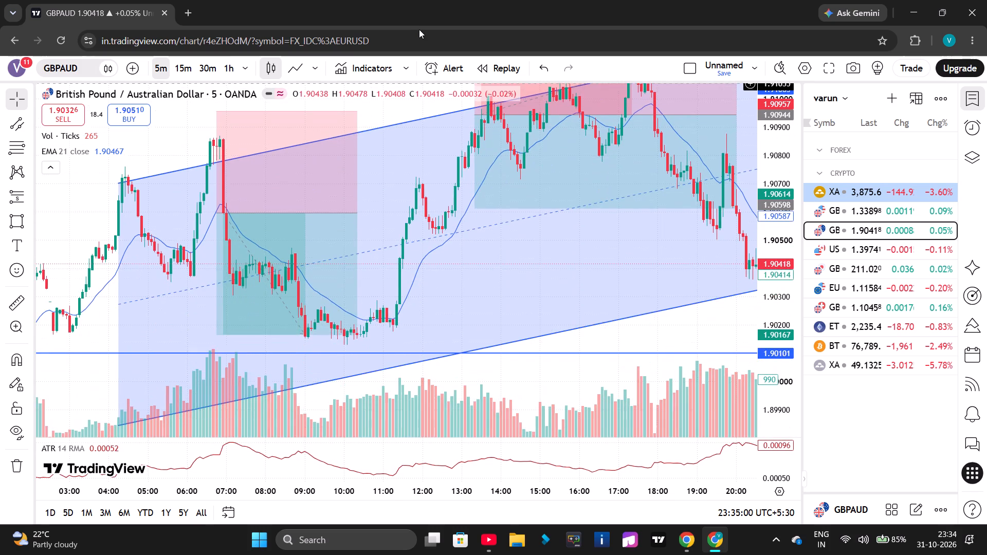
{"action": "left_click_drag", "start_coordinate": [419, 29], "coordinate": [421, 54]}
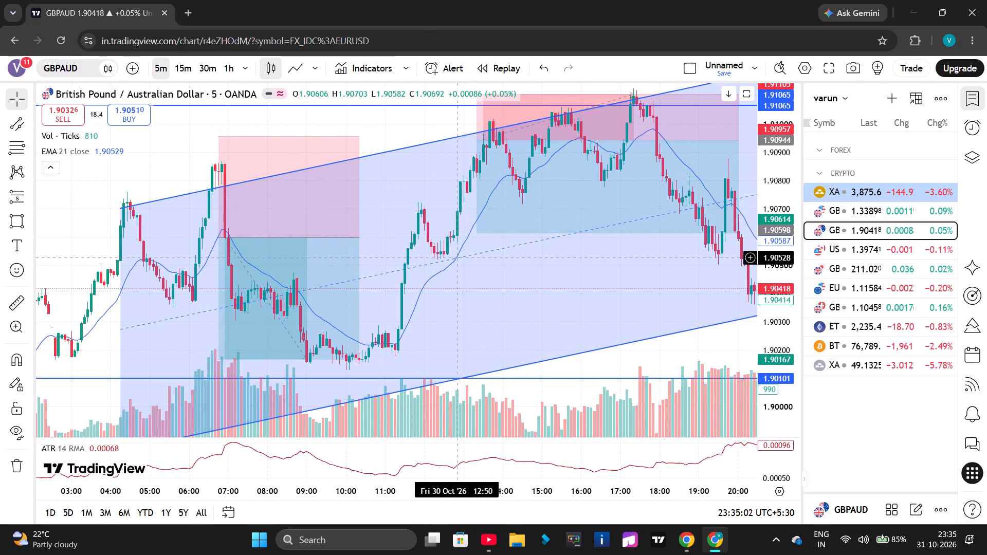
{"action": "left_click_drag", "start_coordinate": [479, 233], "coordinate": [481, 258]}
{"action": "left_click_drag", "start_coordinate": [412, 127], "coordinate": [402, 162]}
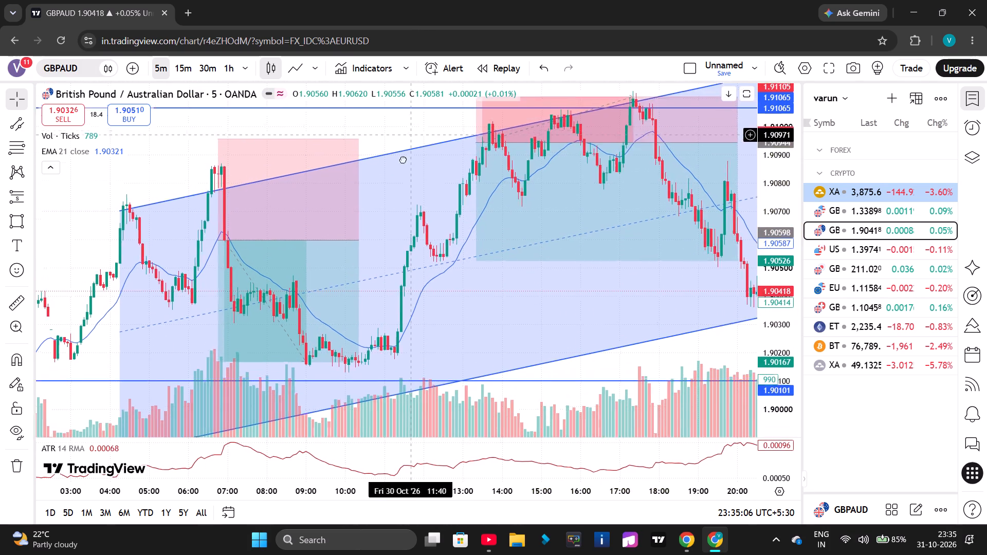
{"action": "left_click_drag", "start_coordinate": [402, 162], "coordinate": [389, 204]}
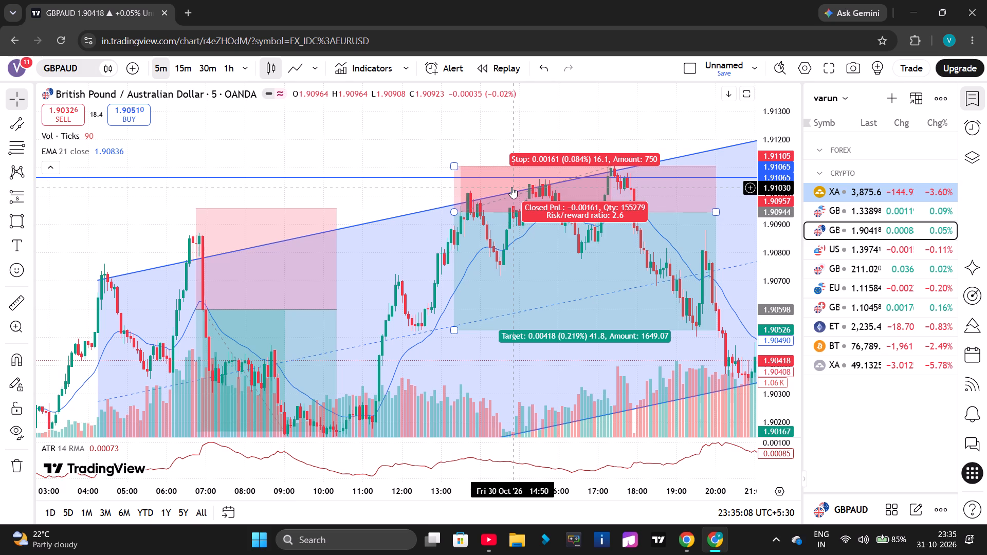
{"action": "left_click", "coordinate": [454, 328]}
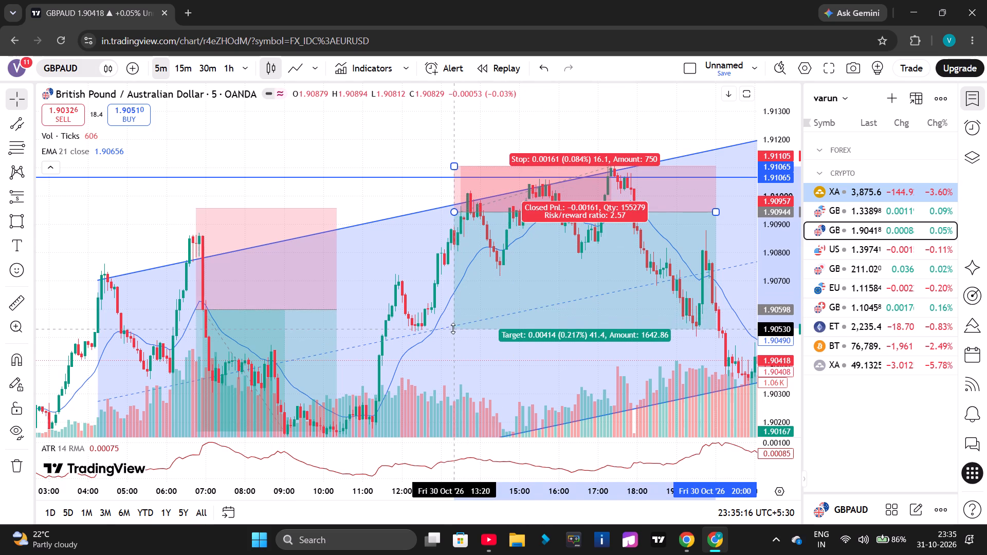
Raise the stop of the second short position to about 1.91142, above the high near 17:30, and deselect the position.
{"action": "left_click_drag", "start_coordinate": [651, 138], "coordinate": [645, 153]}
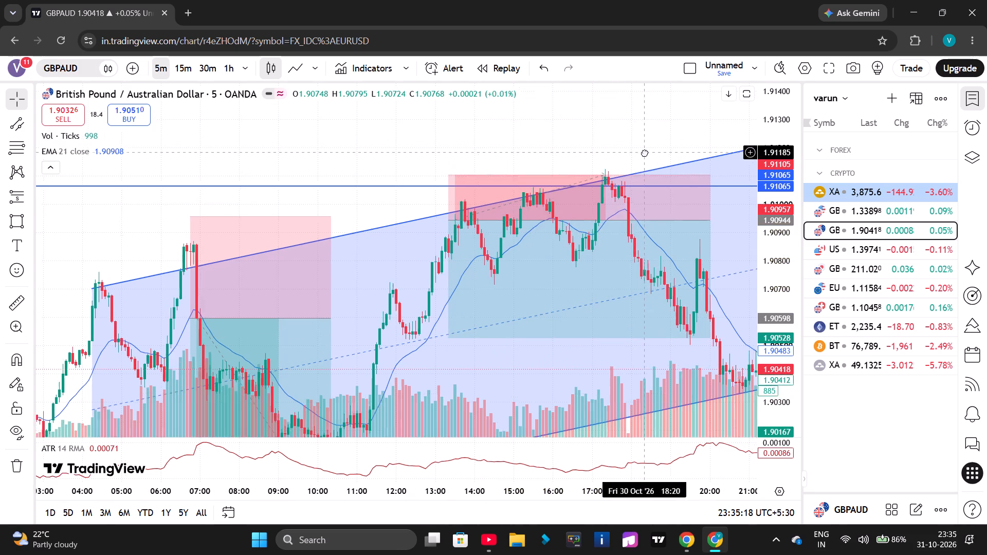
{"action": "left_click_drag", "start_coordinate": [645, 153], "coordinate": [612, 245]}
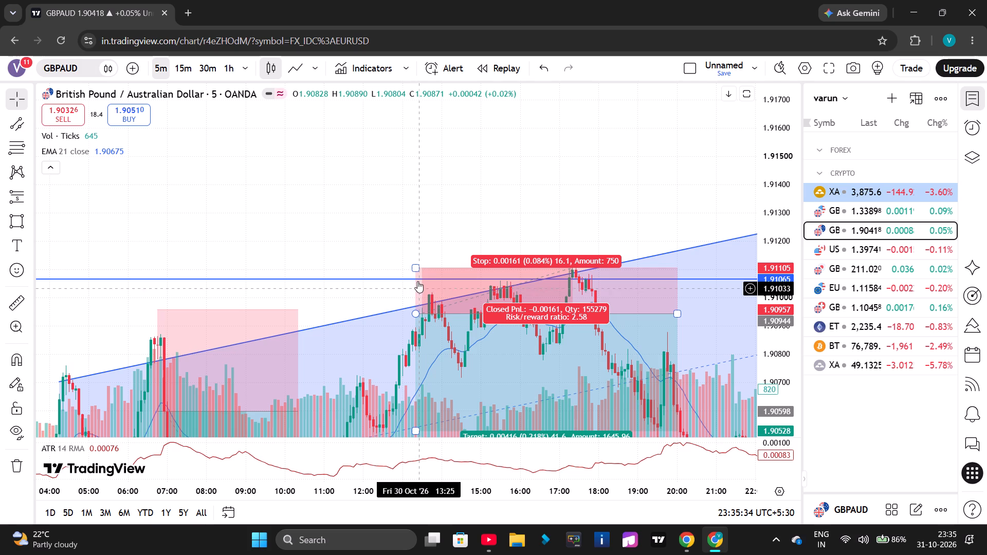
{"action": "left_click_drag", "start_coordinate": [417, 267], "coordinate": [417, 257]}
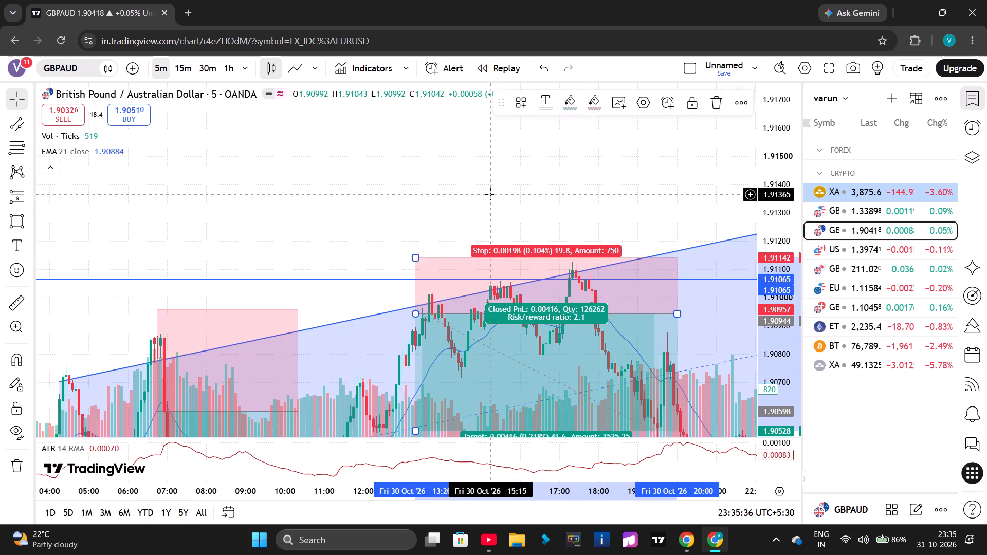
{"action": "left_click", "coordinate": [490, 194]}
Examine both short positions on GBPAUD against the channel and the price action up to the latest candles.
{"action": "scroll", "coordinate": [797, 255], "scroll_direction": "down", "scroll_amount": 7}
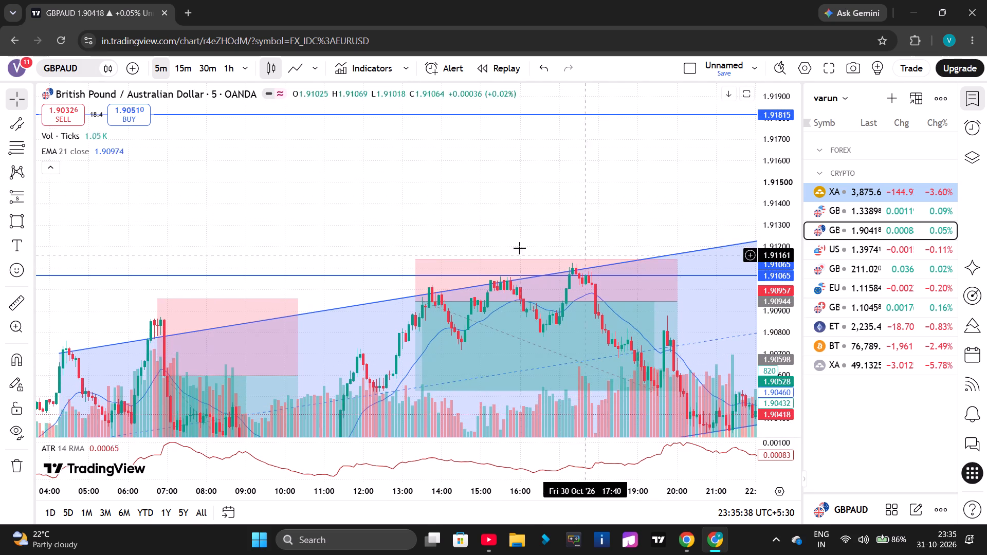
{"action": "left_click_drag", "start_coordinate": [425, 171], "coordinate": [183, 71]}
{"action": "left_click_drag", "start_coordinate": [633, 344], "coordinate": [640, 265]}
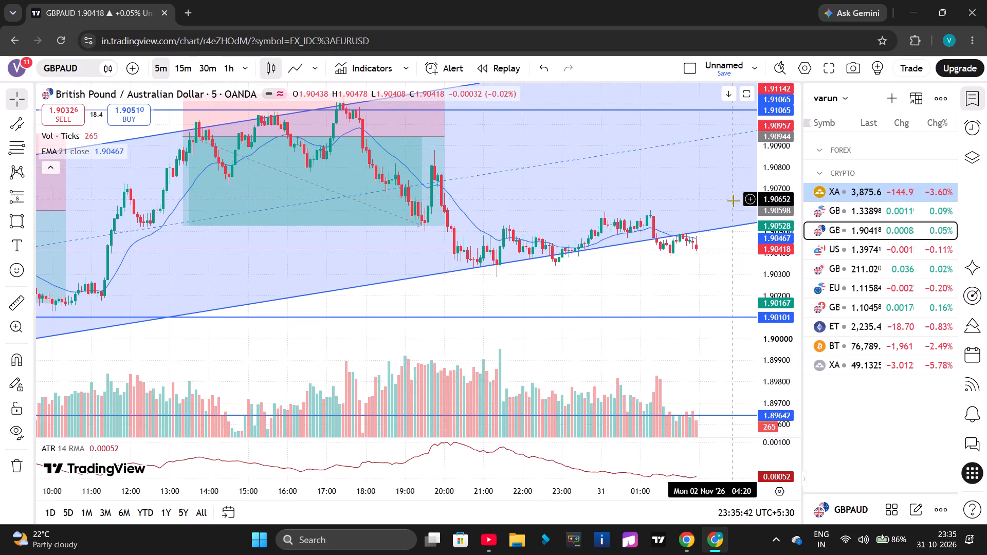
{"action": "scroll", "coordinate": [734, 201], "scroll_direction": "up", "scroll_amount": 5}
{"action": "scroll", "coordinate": [733, 189], "scroll_direction": "down", "scroll_amount": 7}
{"action": "scroll", "coordinate": [621, 207], "scroll_direction": "down", "scroll_amount": 6}
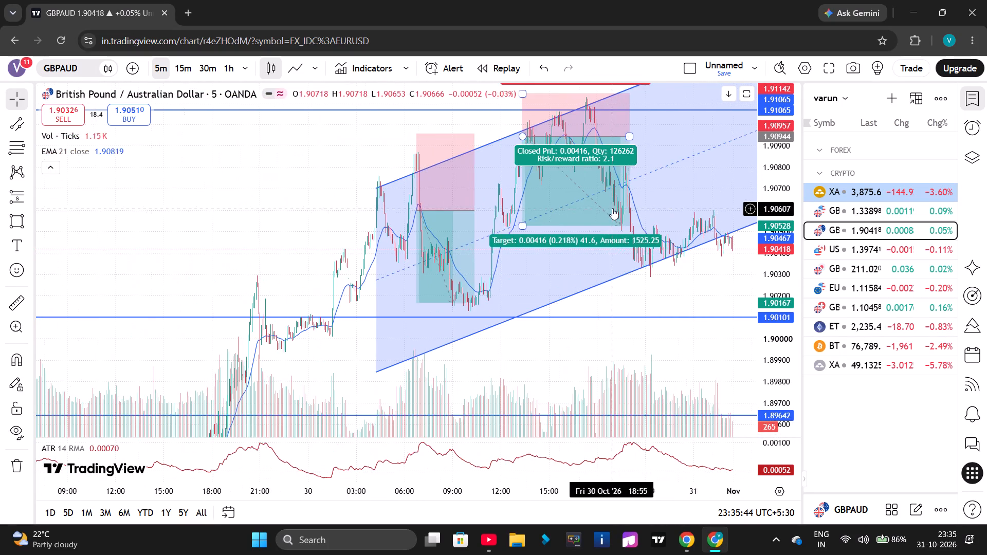
{"action": "left_click_drag", "start_coordinate": [695, 270], "coordinate": [572, 300]}
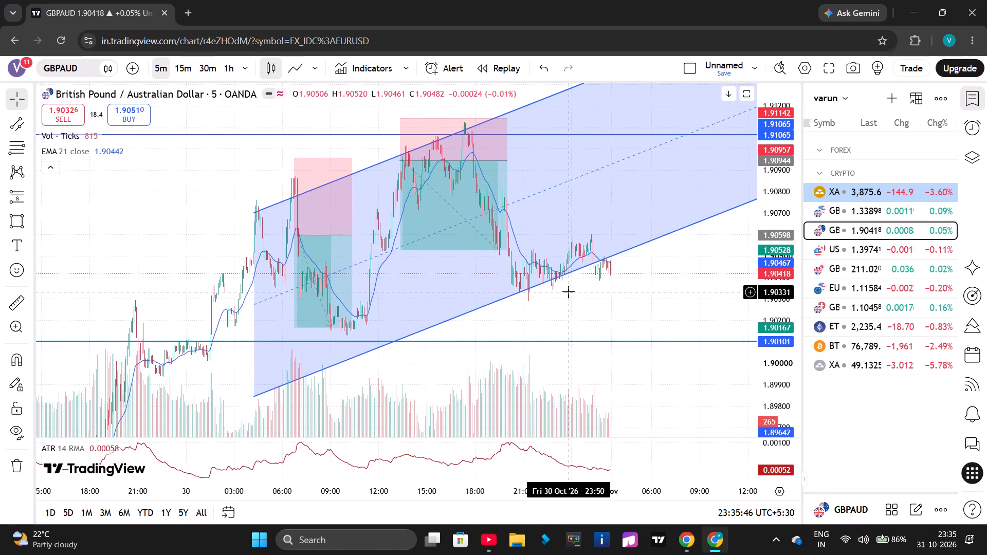
Switch the chart to GBPUSD from the watchlist and examine its price action over the last few days of October.
{"action": "left_click", "coordinate": [825, 207]}
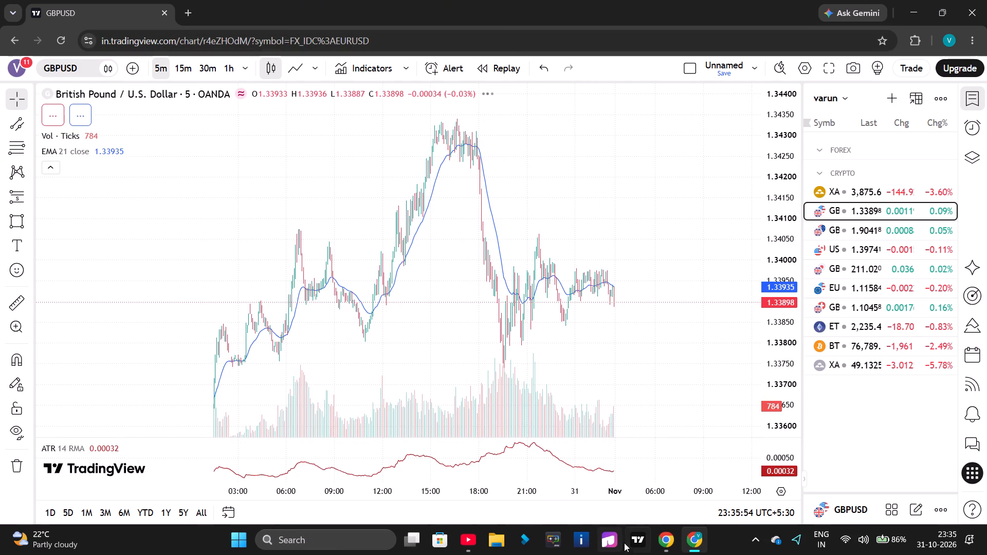
{"action": "scroll", "coordinate": [504, 285], "scroll_direction": "down", "scroll_amount": 4}
{"action": "scroll", "coordinate": [744, 247], "scroll_direction": "down", "scroll_amount": 6}
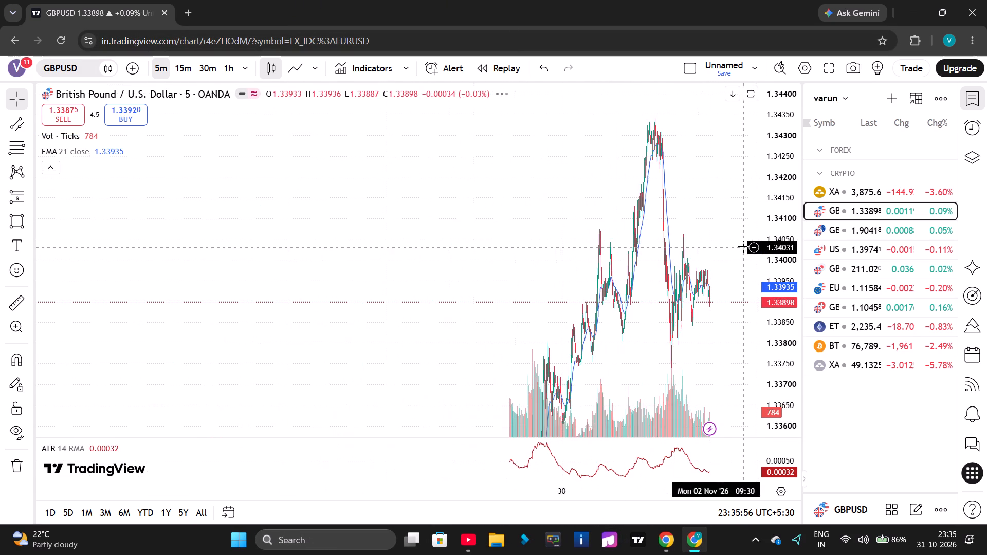
{"action": "scroll", "coordinate": [781, 225], "scroll_direction": "down", "scroll_amount": 7}
{"action": "scroll", "coordinate": [781, 225], "scroll_direction": "down", "scroll_amount": 16}
{"action": "left_click_drag", "start_coordinate": [585, 289], "coordinate": [430, 300]}
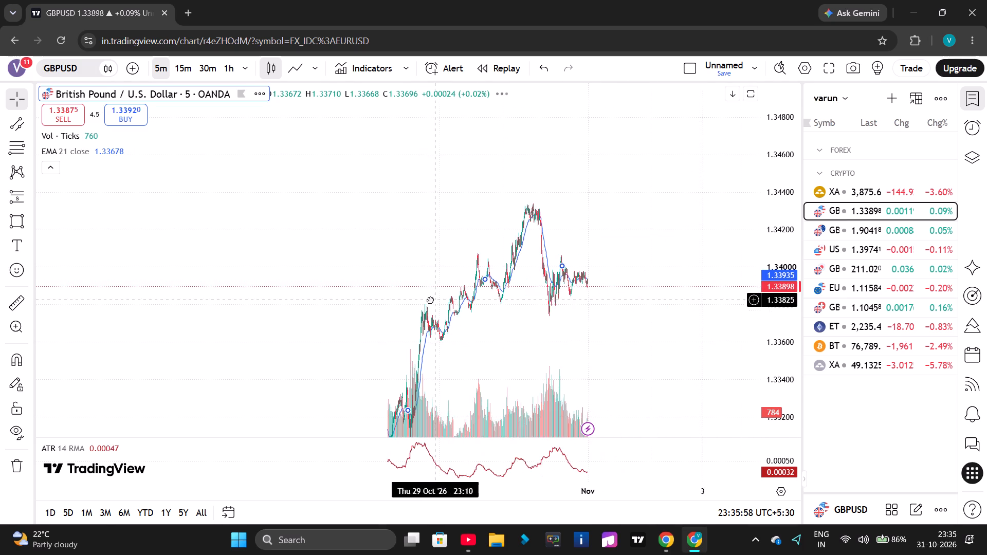
{"action": "left_click_drag", "start_coordinate": [430, 300], "coordinate": [426, 299]}
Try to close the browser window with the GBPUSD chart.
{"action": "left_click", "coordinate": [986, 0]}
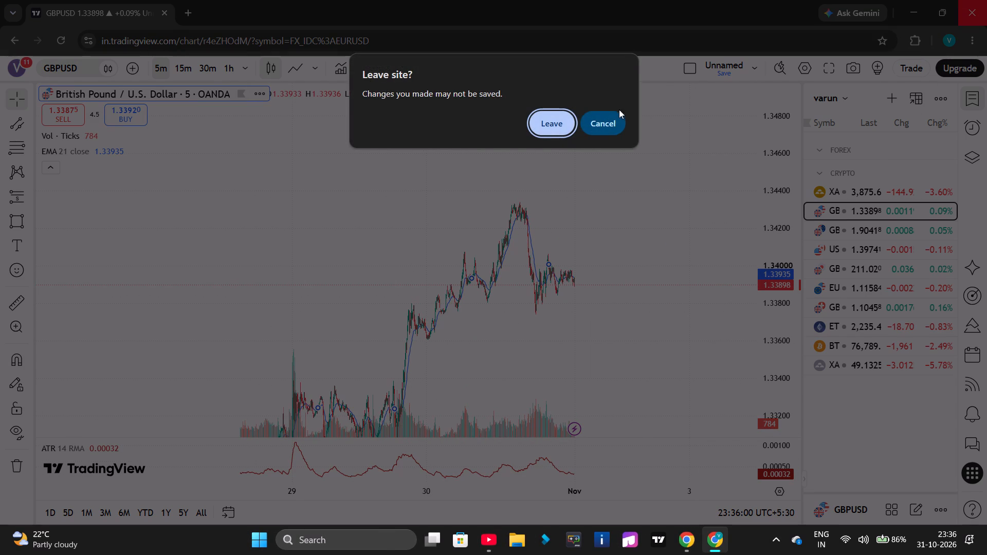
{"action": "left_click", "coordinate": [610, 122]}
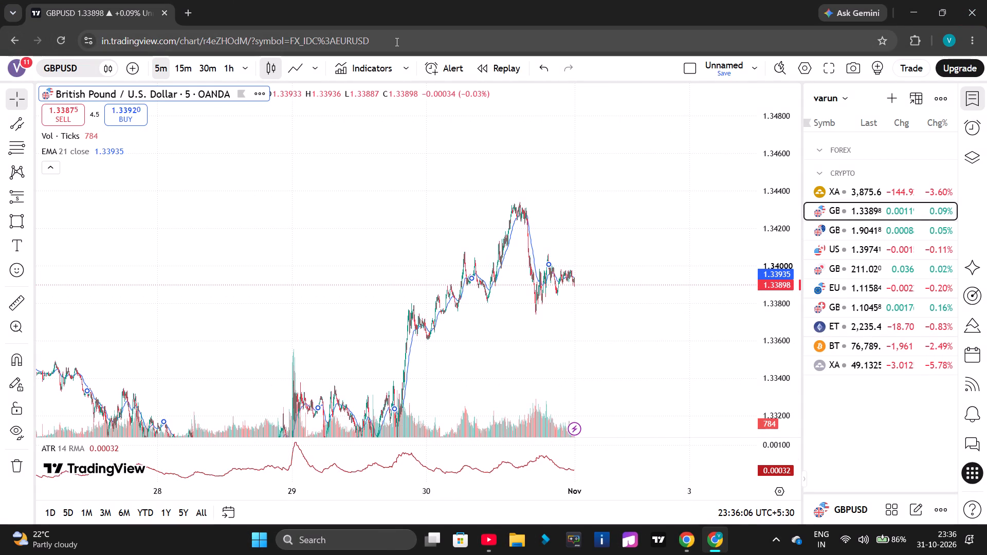
Copy the chart's address without its symbol parameter and open it in a new tab.
{"action": "left_click_drag", "start_coordinate": [396, 42], "coordinate": [90, 37]}
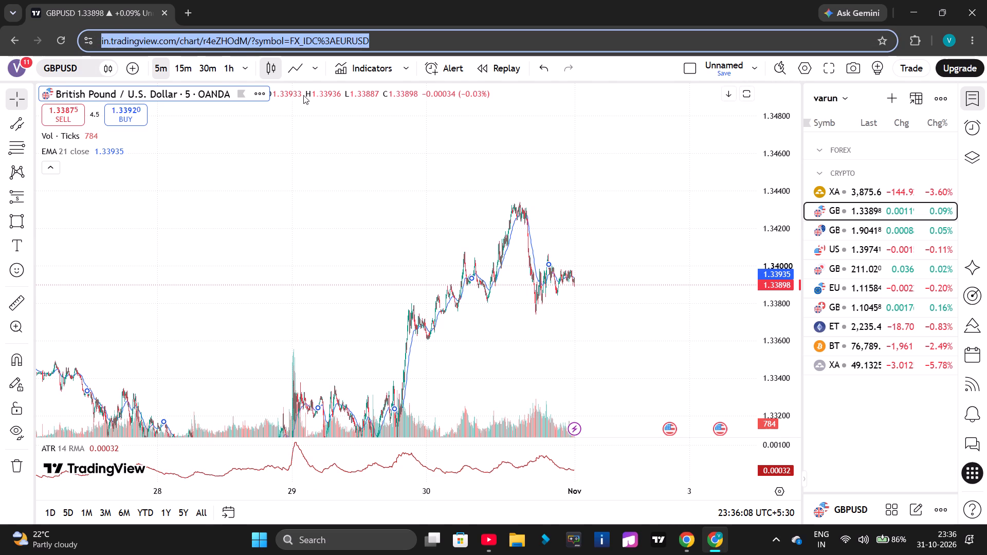
{"action": "left_click", "coordinate": [353, 192]}
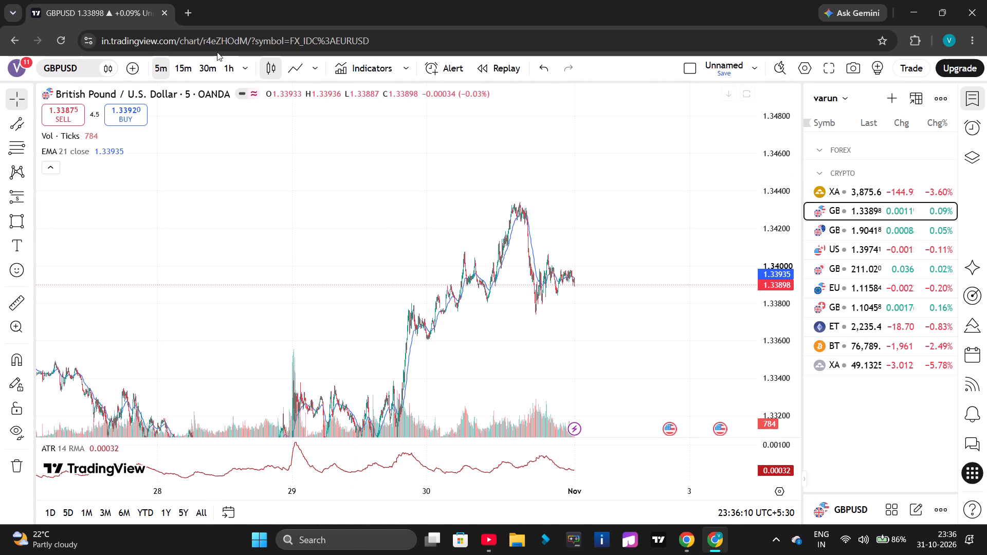
{"action": "left_click_drag", "start_coordinate": [253, 40], "coordinate": [159, 59]}
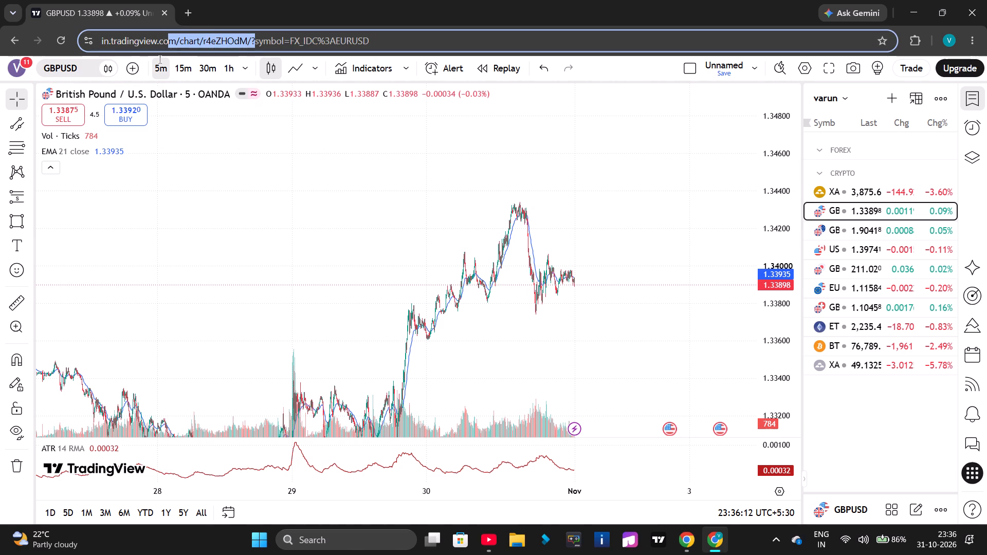
{"action": "left_click_drag", "start_coordinate": [159, 59], "coordinate": [87, 70]}
{"action": "key", "text": "ctrl+c"}
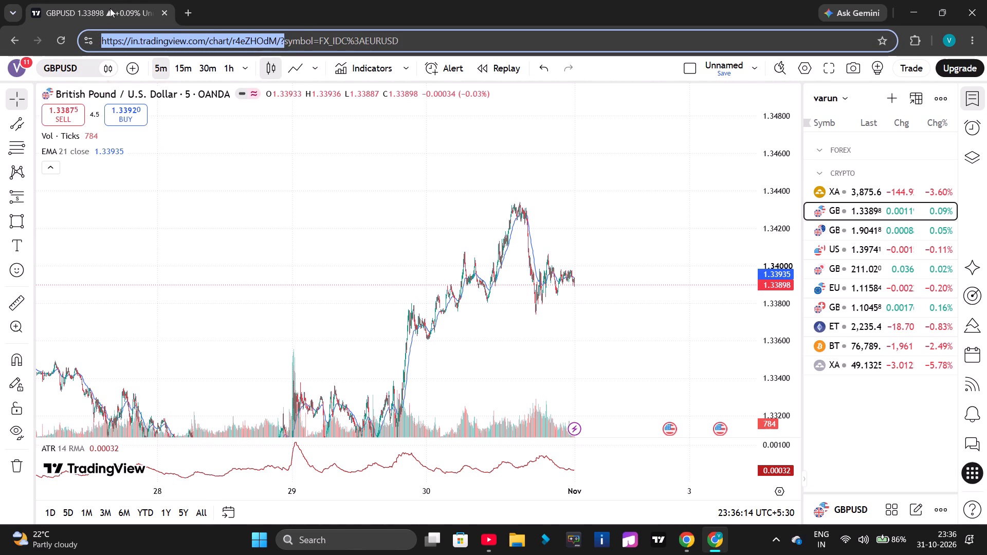
{"action": "left_click", "coordinate": [186, 14]}
{"action": "key", "text": "ctrl+v"}
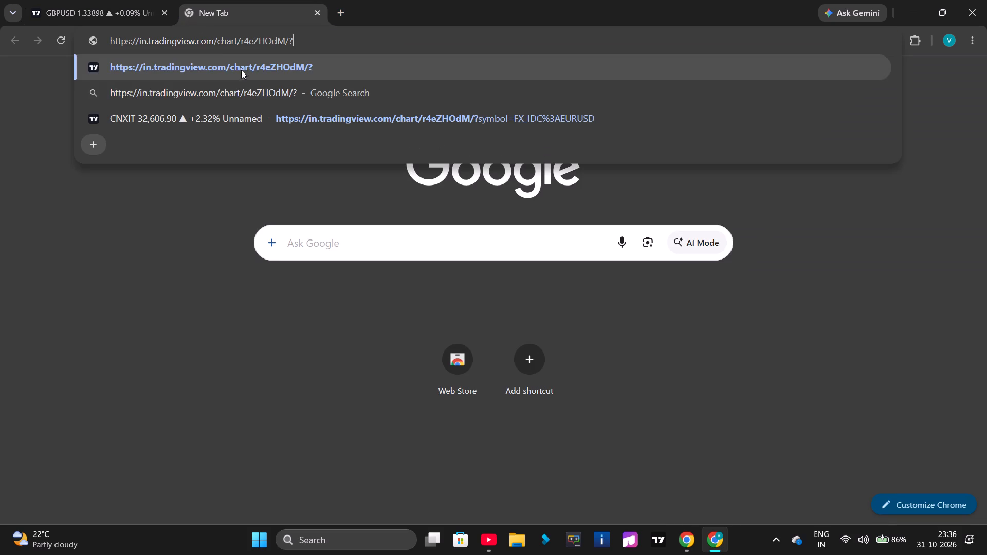
{"action": "left_click", "coordinate": [289, 65]}
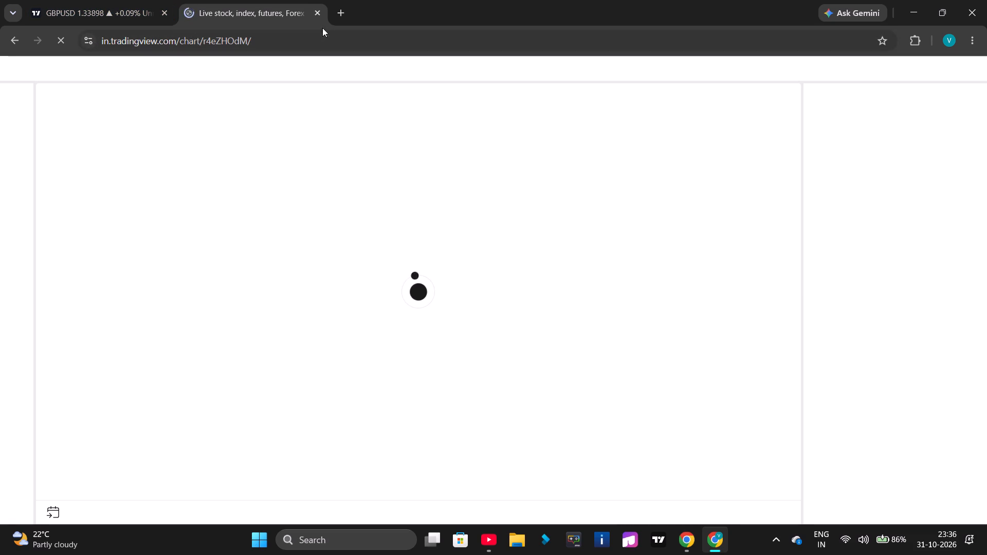
Open a second new tab, copy the full chart address from the GBPAUD tab and return to the blank tab.
{"action": "left_click", "coordinate": [339, 14]}
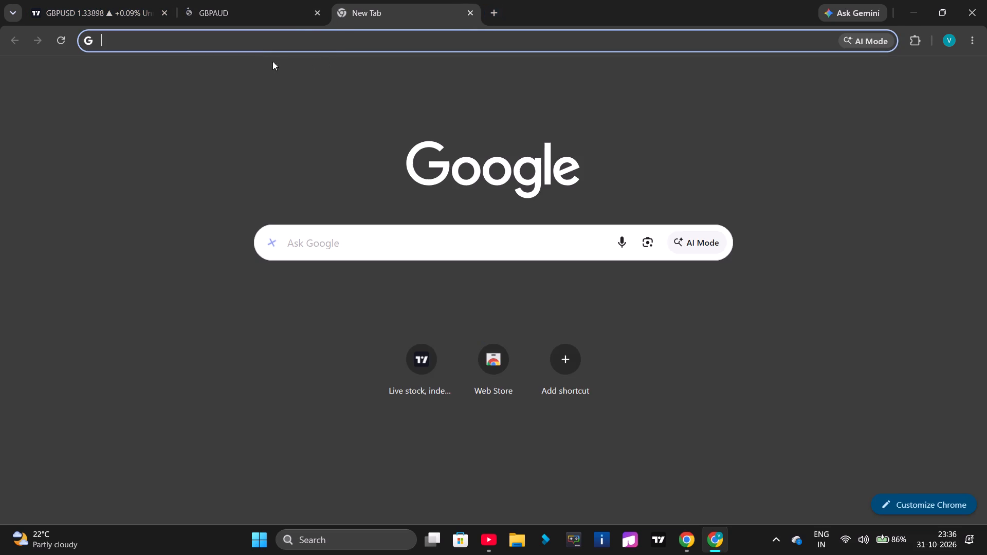
{"action": "left_click", "coordinate": [270, 14]}
{"action": "left_click_drag", "start_coordinate": [280, 46], "coordinate": [0, 66]}
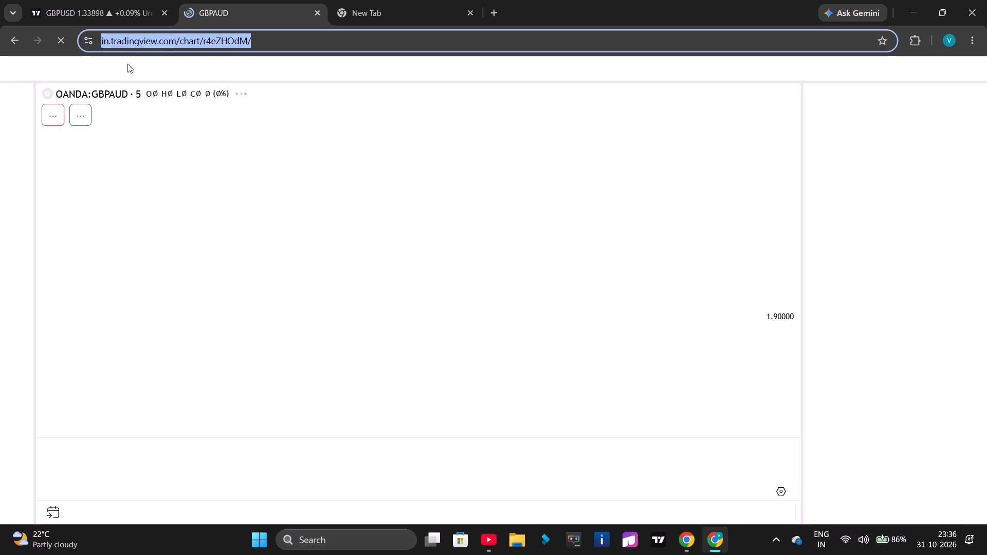
{"action": "key", "text": "ctrl+c"}
{"action": "left_click", "coordinate": [360, 4]}
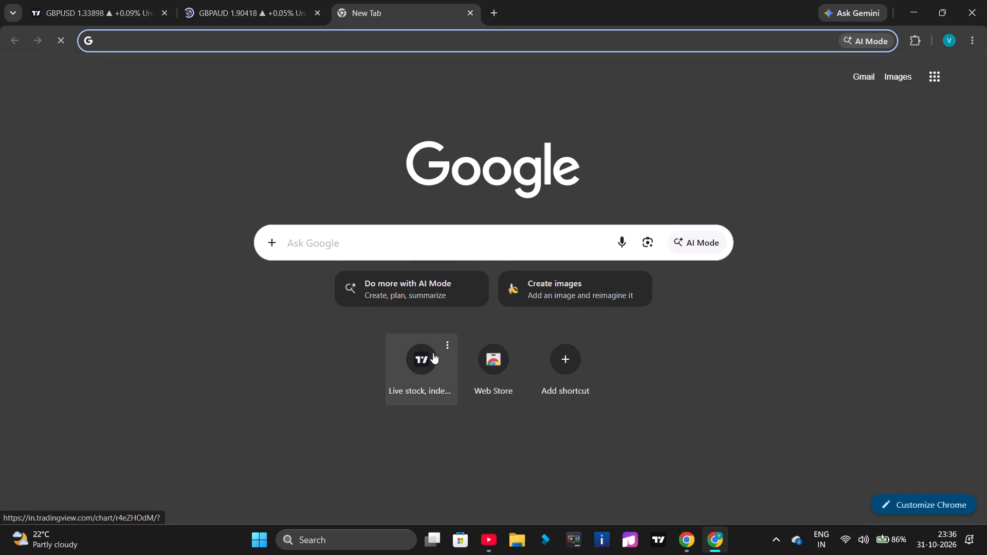
Remove the Web Store shortcut from the new tab page.
{"action": "left_click", "coordinate": [523, 346]}
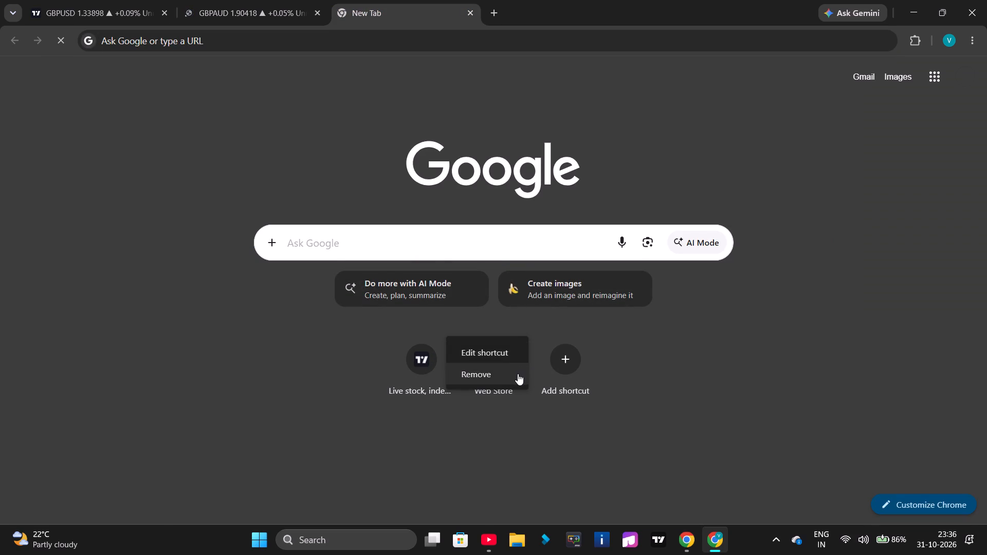
{"action": "left_click", "coordinate": [517, 373]}
Close the browser window, leaving the chart page despite unsaved changes, and also close the other browser window with the XAUUSD chart.
{"action": "left_click", "coordinate": [986, 0]}
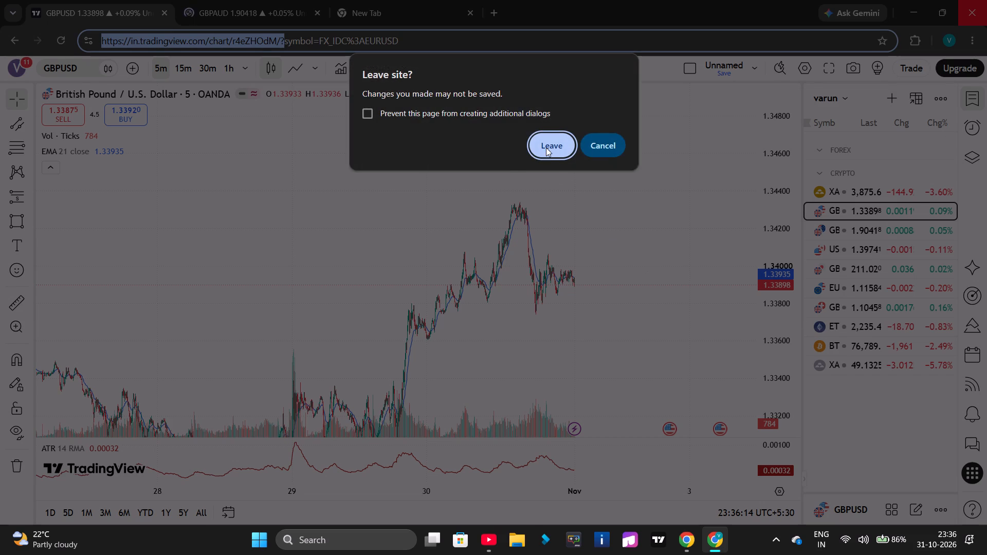
{"action": "left_click", "coordinate": [546, 147]}
{"action": "left_click", "coordinate": [956, 0]}
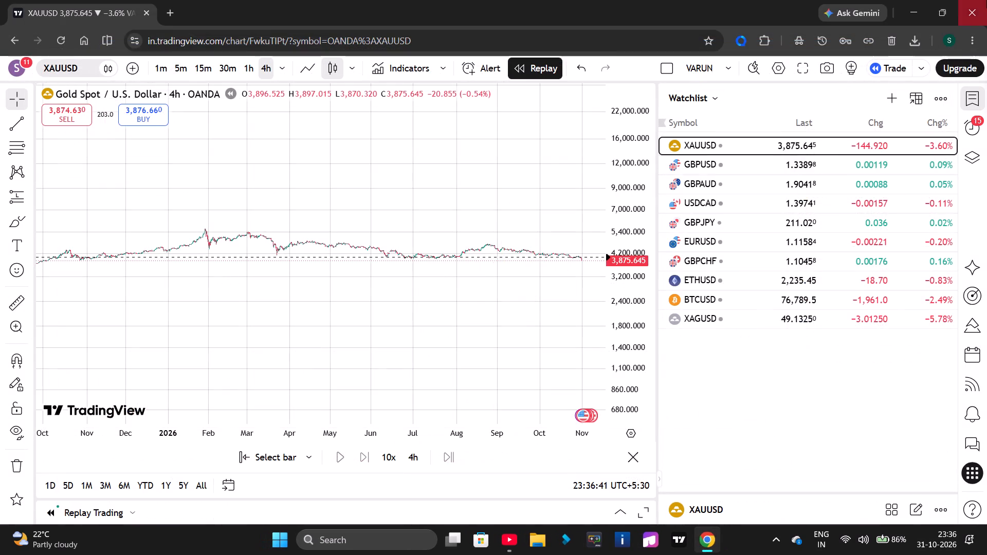
{"action": "left_click", "coordinate": [986, 0]}
Switch to the YouTube window and browse the recommended videos on its home feed.
{"action": "key", "text": "alt+Tab"}
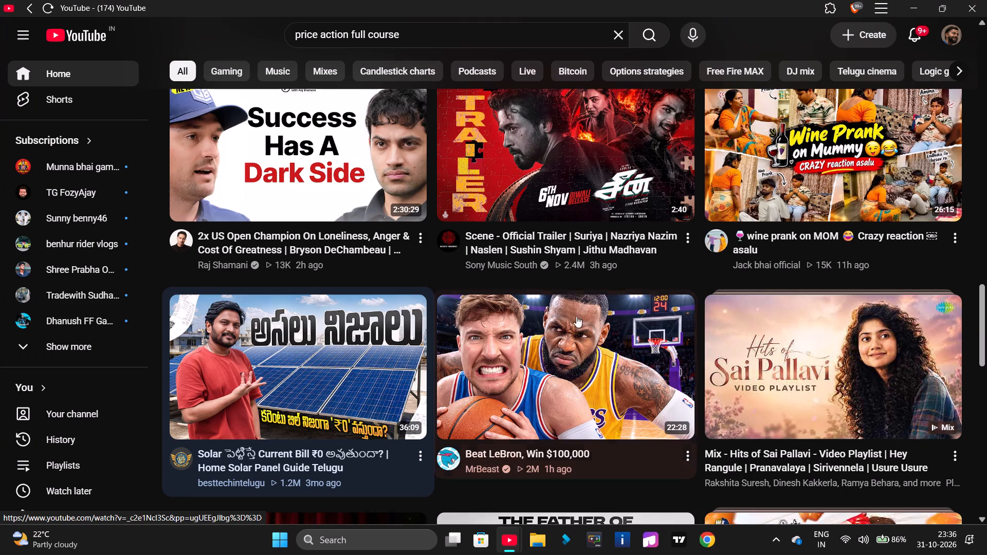
{"action": "scroll", "coordinate": [487, 193], "scroll_direction": "down", "scroll_amount": 4}
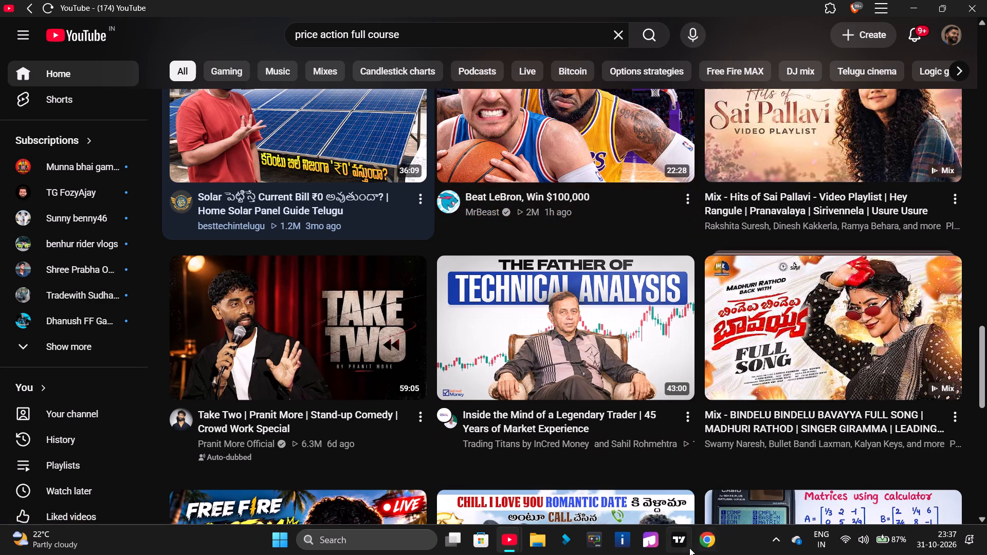
Restore the maximized YouTube window to its smaller windowed size.
{"action": "left_click", "coordinate": [947, 0]}
{"action": "left_click", "coordinate": [965, 0]}
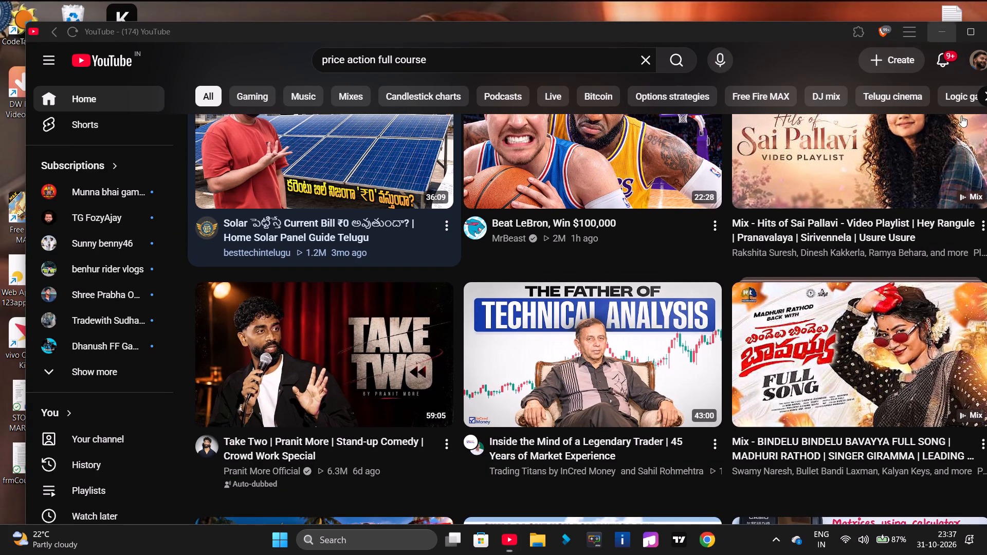
{"action": "left_click", "coordinate": [967, 30]}
{"action": "left_click", "coordinate": [951, 0]}
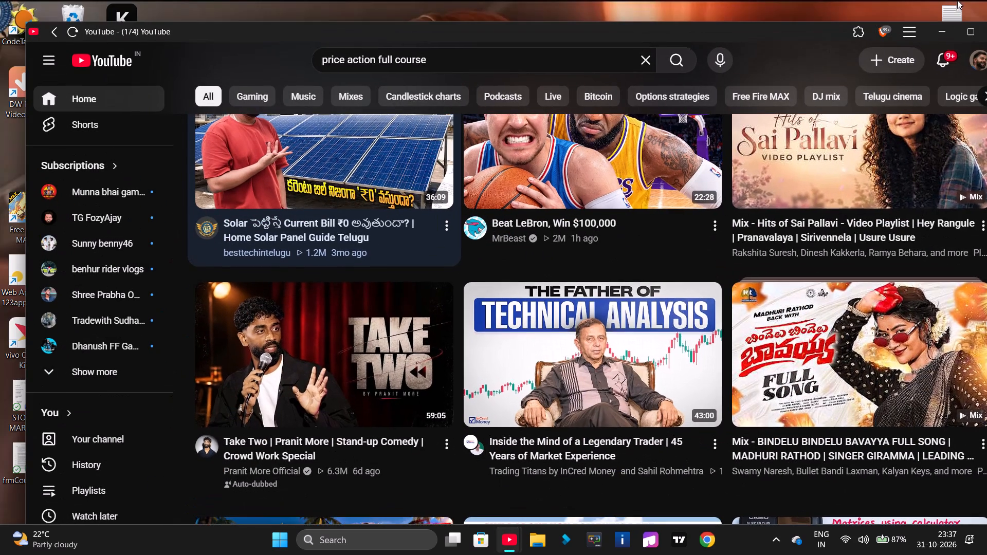
Maximize the YouTube window showing the home feed and close it.
{"action": "left_click", "coordinate": [963, 39]}
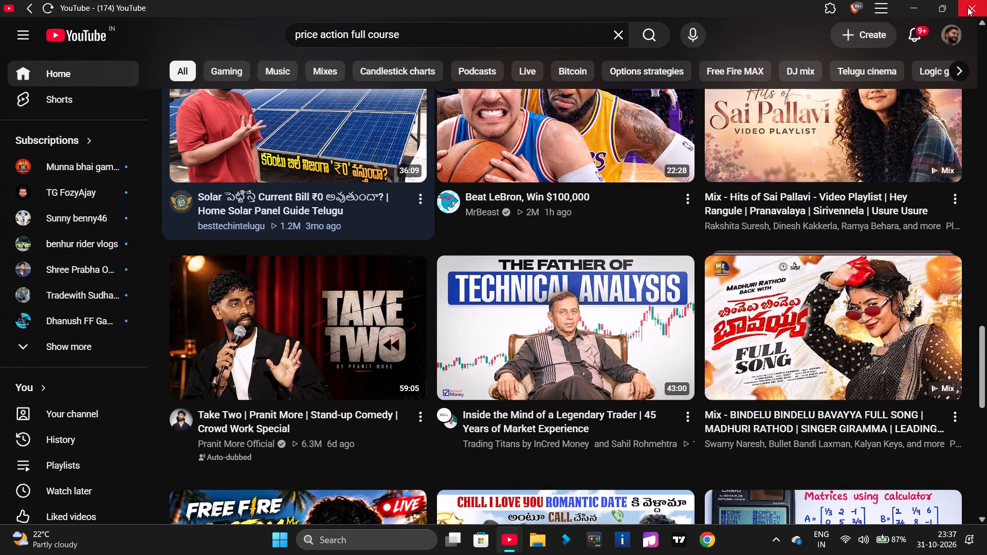
{"action": "left_click", "coordinate": [967, 7]}
Search Windows for "ki" and open the Kick app.
{"action": "left_click", "coordinate": [335, 534]}
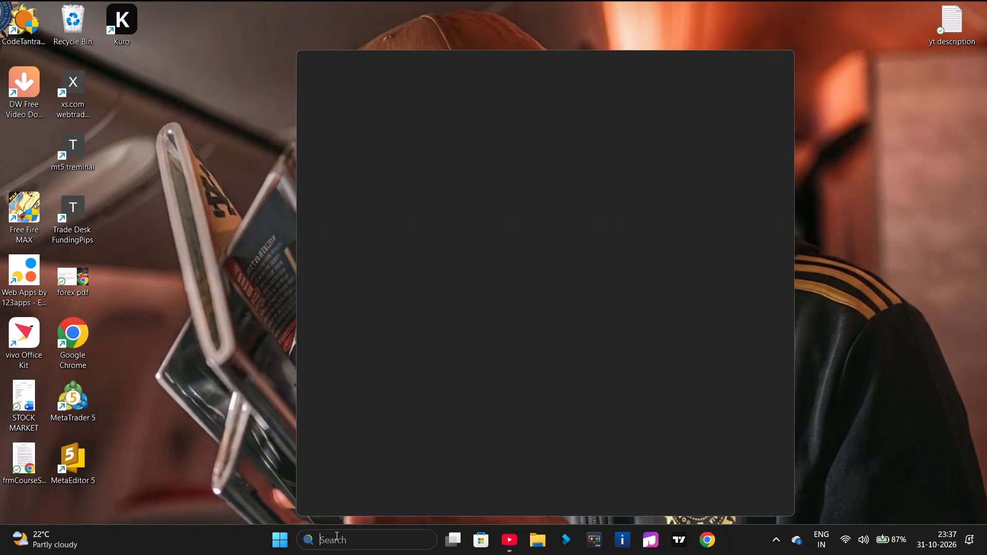
{"action": "key", "text": "k"}
{"action": "key", "text": "i"}
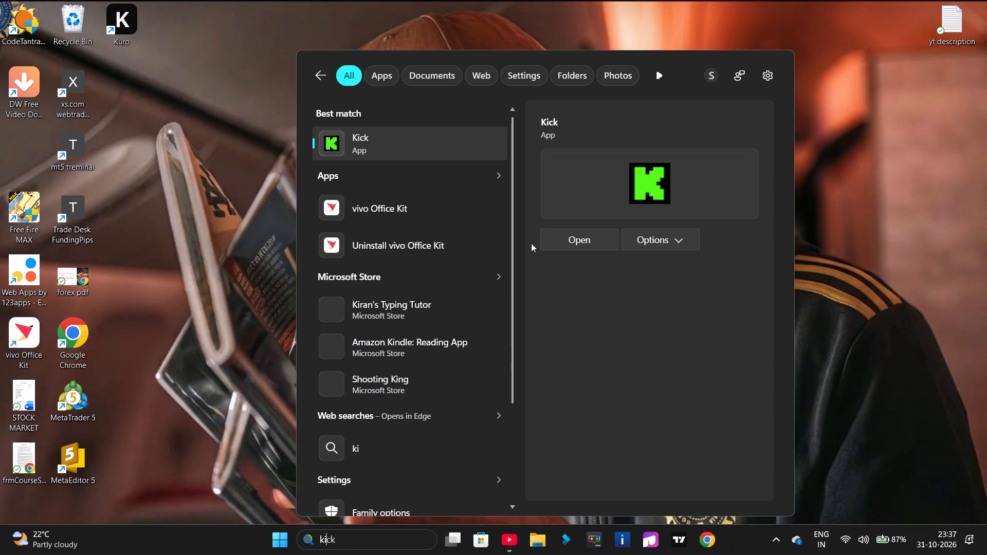
{"action": "left_click", "coordinate": [555, 233]}
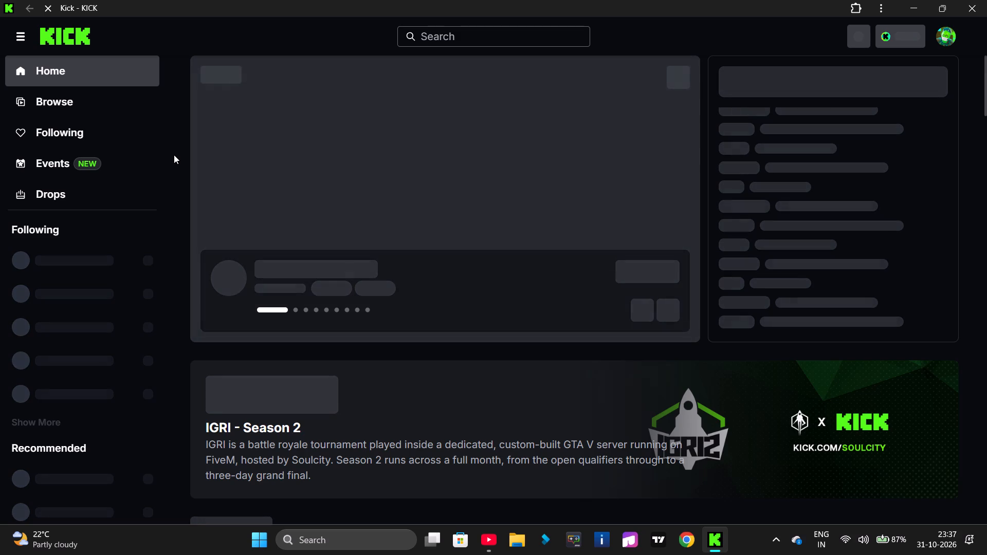
Open the Windows Settings app while the Kick home page loads.
{"action": "key", "text": "super+a"}
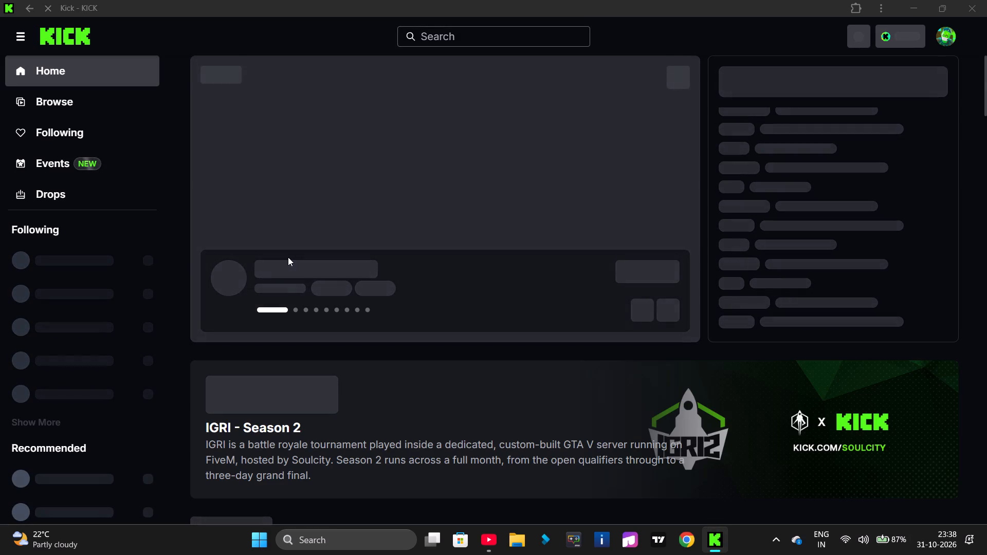
{"action": "key", "text": "super+i"}
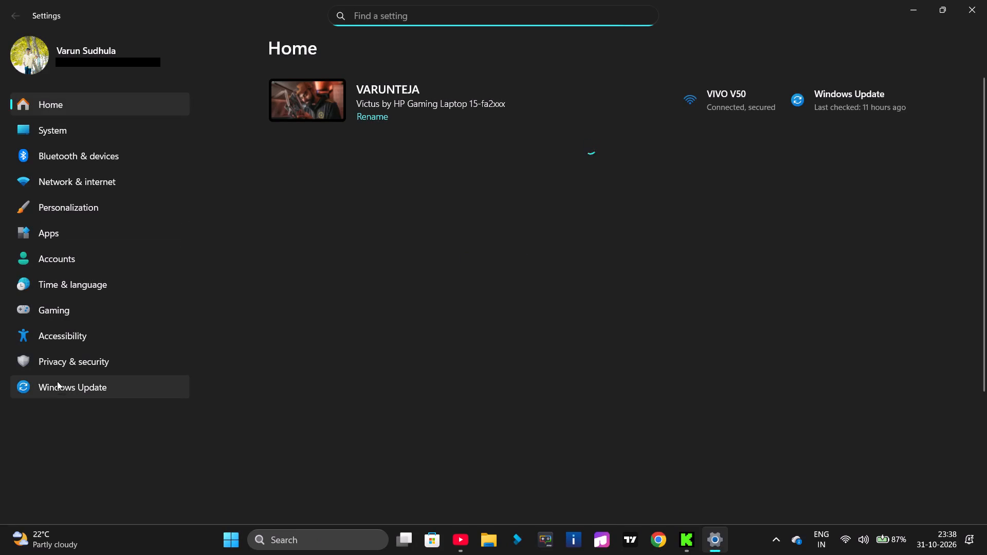
Switch back to Kick, view the followed FozyAjay channel's stream, reload its page, and close the Kick window.
{"action": "key", "text": "alt+Tab"}
{"action": "left_click", "coordinate": [73, 259]}
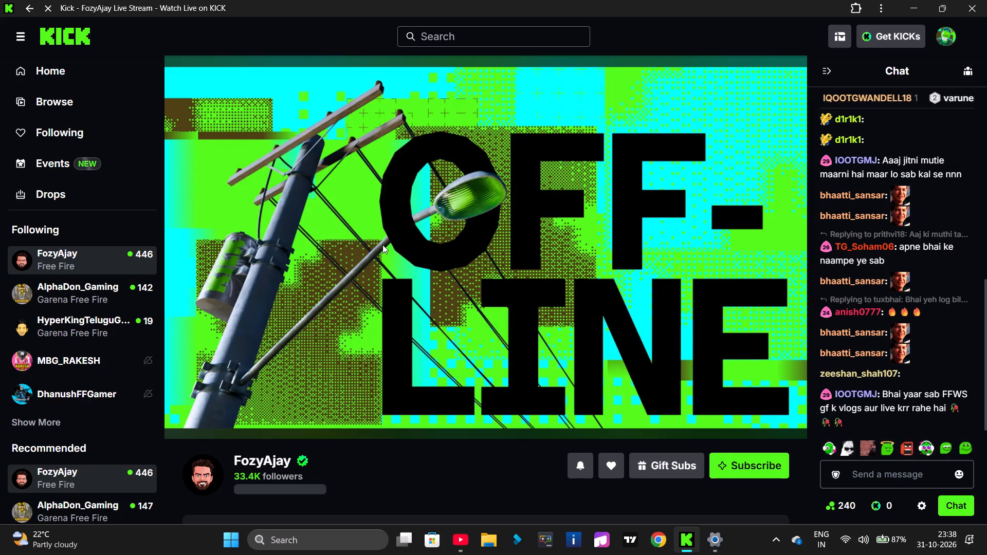
{"action": "left_click", "coordinate": [42, 9]}
{"action": "double_click", "coordinate": [42, 9]}
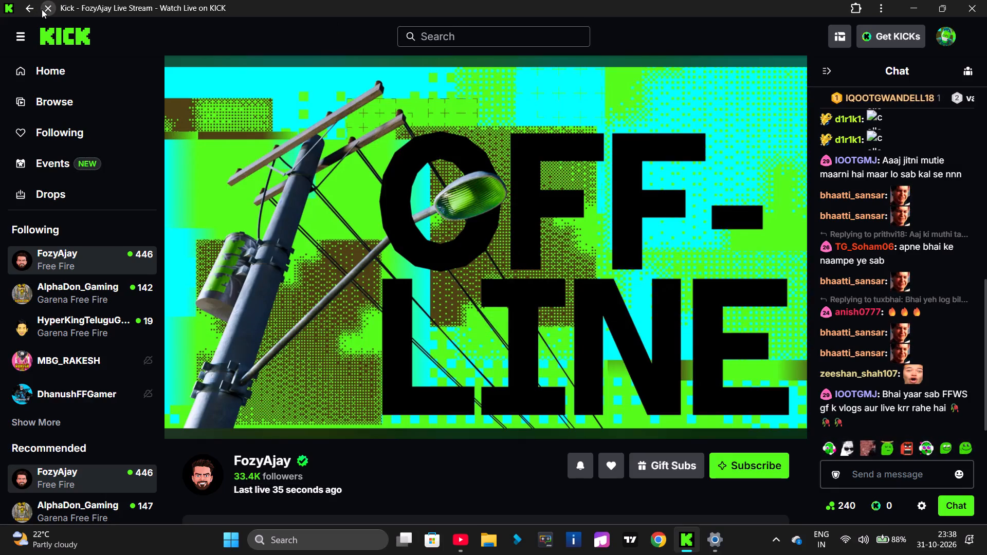
{"action": "left_click", "coordinate": [984, 0]}
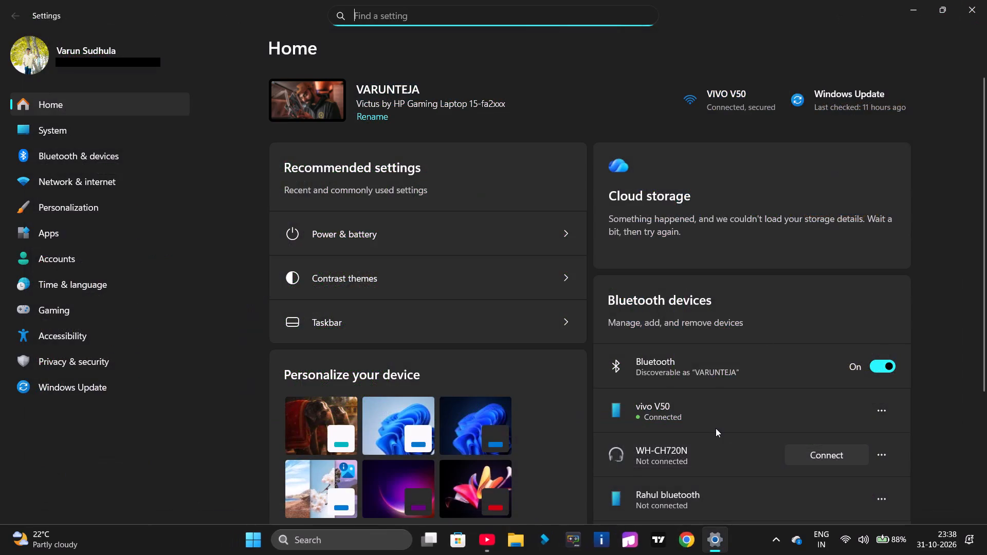
Examine the Windows Update page and its advanced options, including the configured update policies, ending on Advanced options.
{"action": "left_click", "coordinate": [103, 387]}
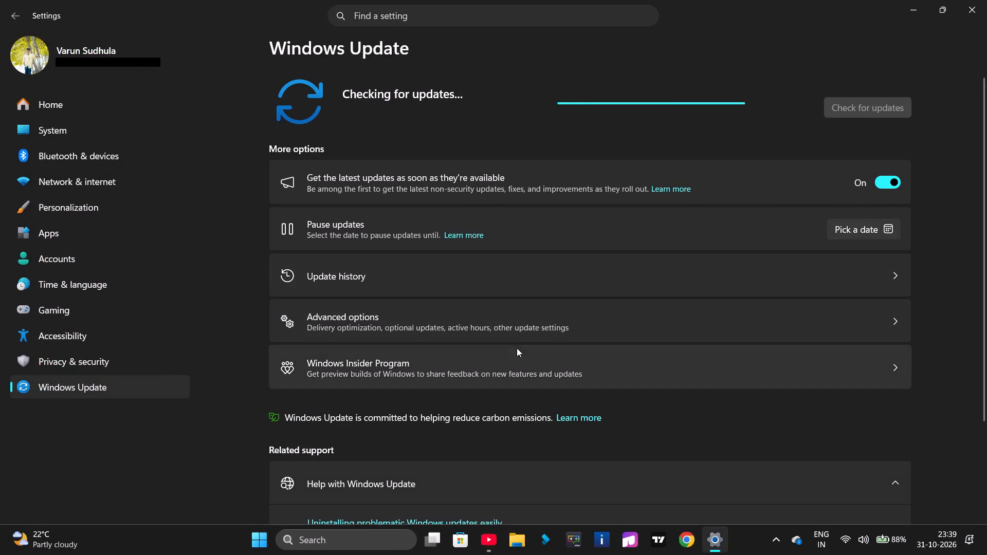
{"action": "scroll", "coordinate": [531, 356], "scroll_direction": "down", "scroll_amount": 1}
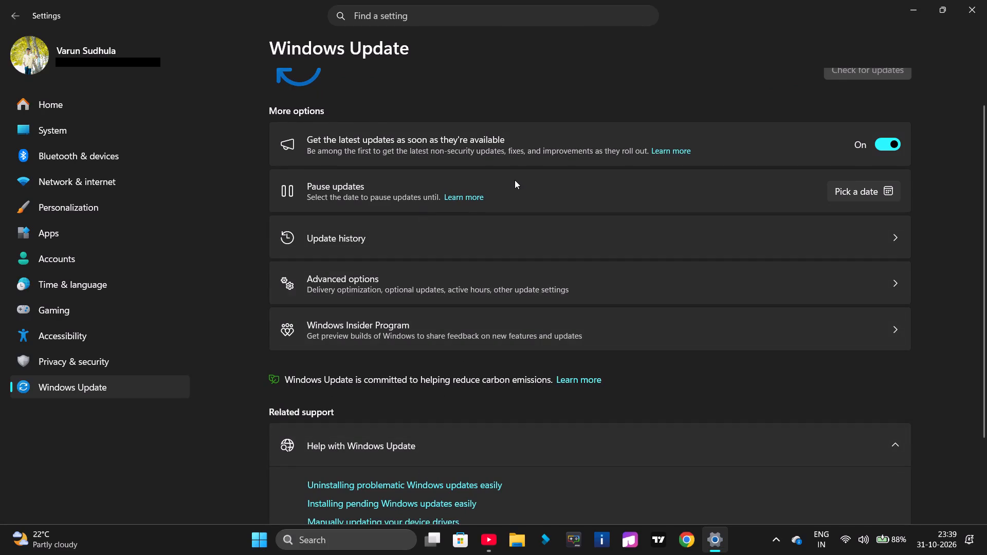
{"action": "scroll", "coordinate": [516, 180], "scroll_direction": "up", "scroll_amount": 1}
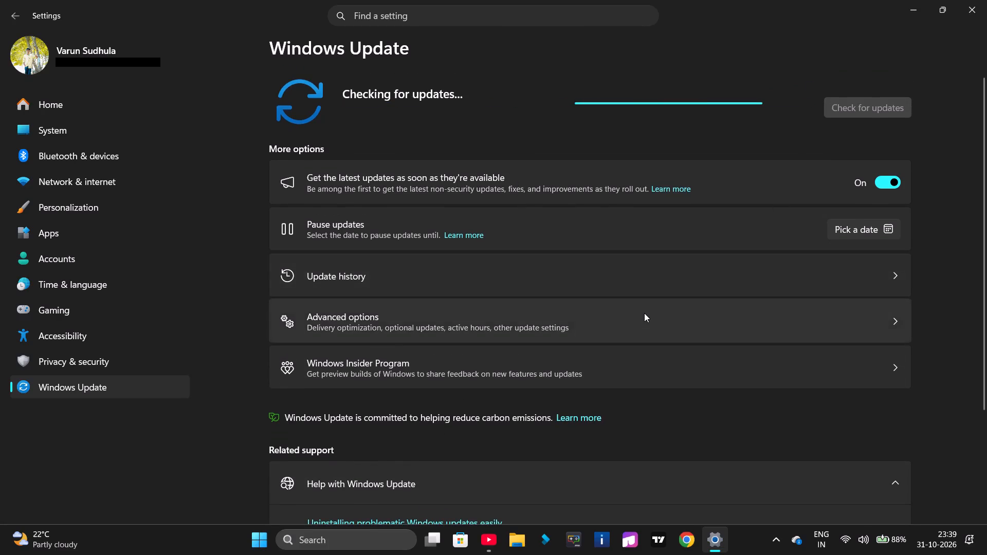
{"action": "left_click", "coordinate": [644, 313]}
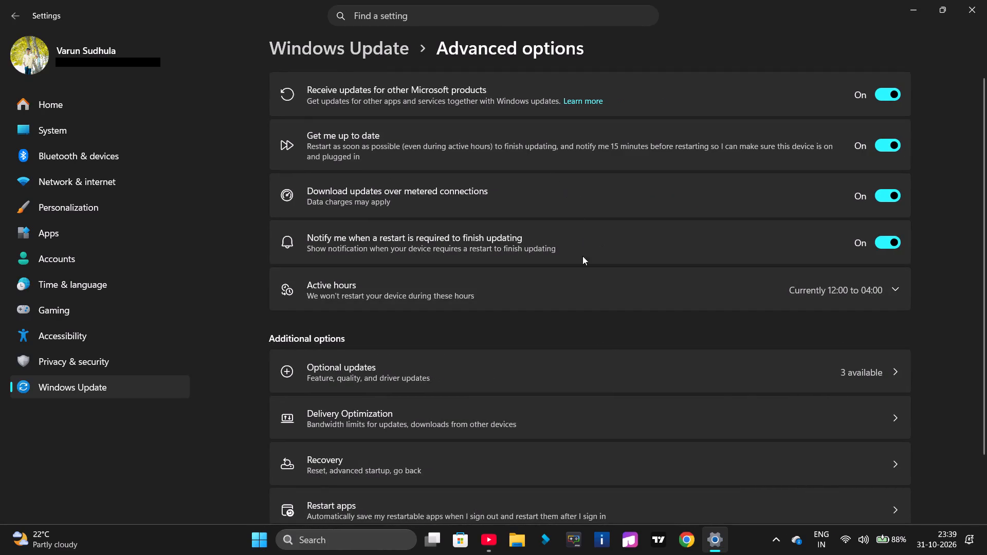
{"action": "scroll", "coordinate": [580, 288], "scroll_direction": "down", "scroll_amount": 1}
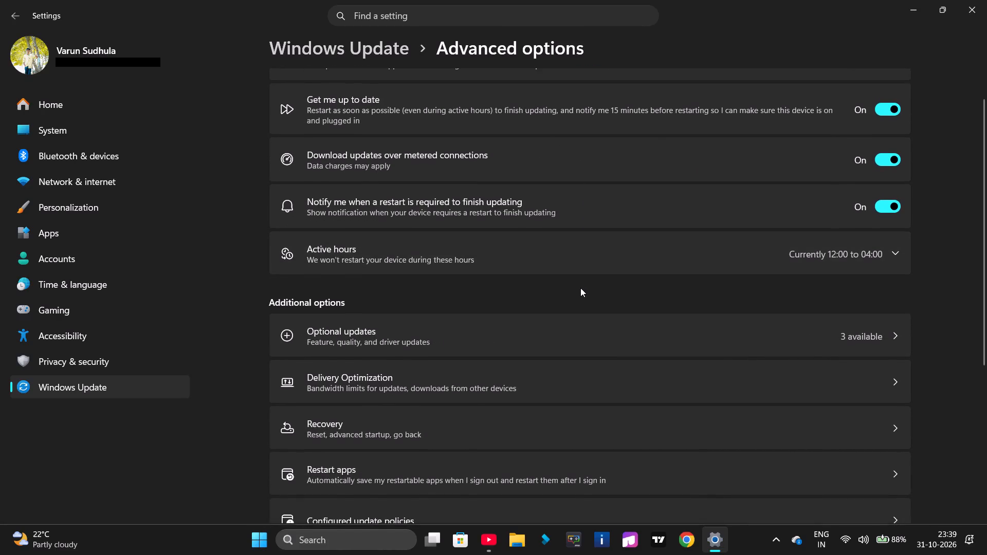
{"action": "scroll", "coordinate": [580, 288], "scroll_direction": "down", "scroll_amount": 2}
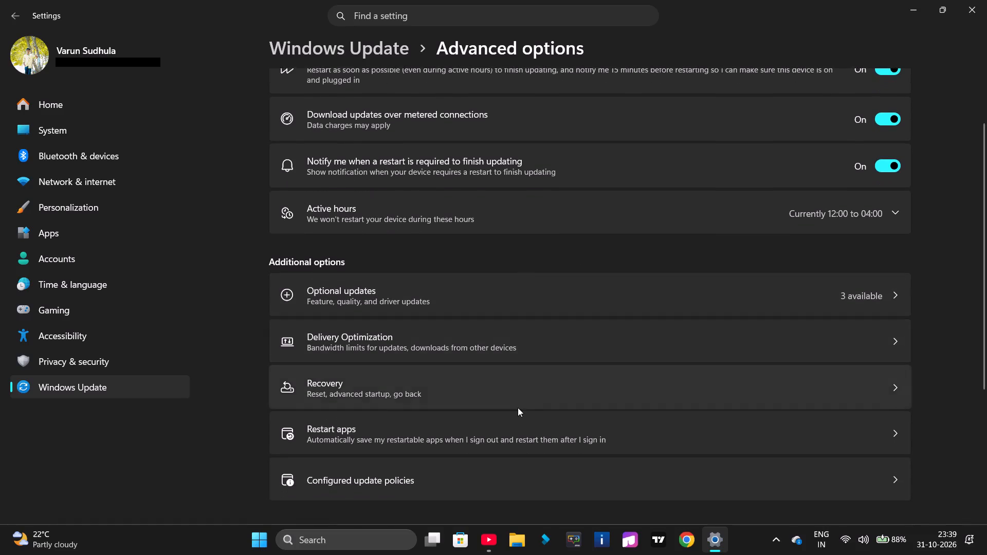
{"action": "scroll", "coordinate": [518, 408], "scroll_direction": "down", "scroll_amount": 2}
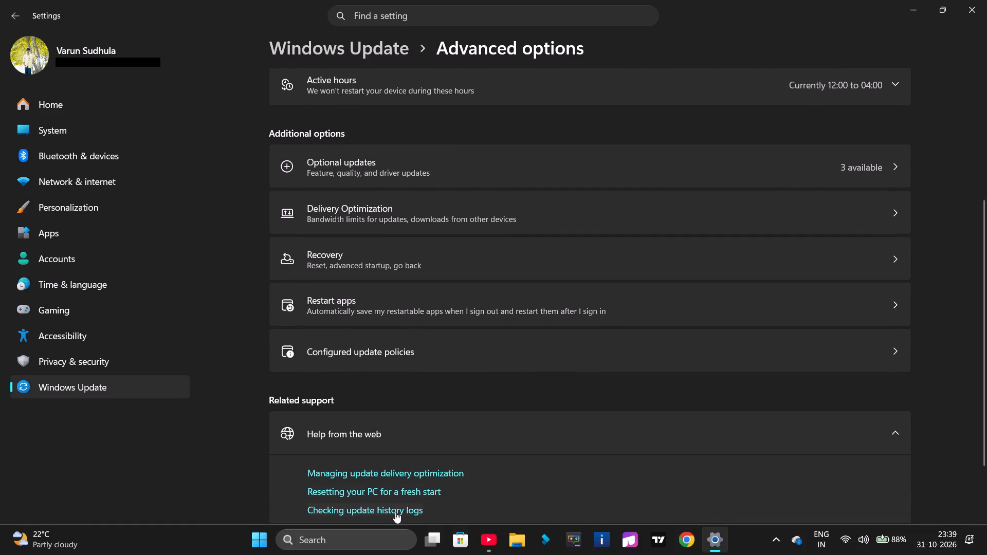
{"action": "scroll", "coordinate": [372, 436], "scroll_direction": "up", "scroll_amount": 2}
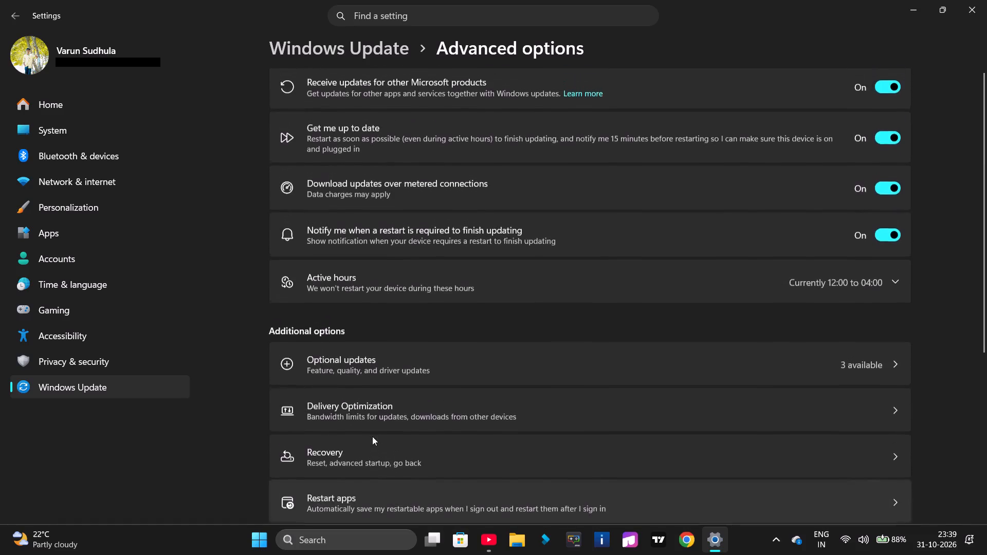
{"action": "scroll", "coordinate": [372, 436], "scroll_direction": "down", "scroll_amount": 1}
{"action": "left_click", "coordinate": [364, 486]}
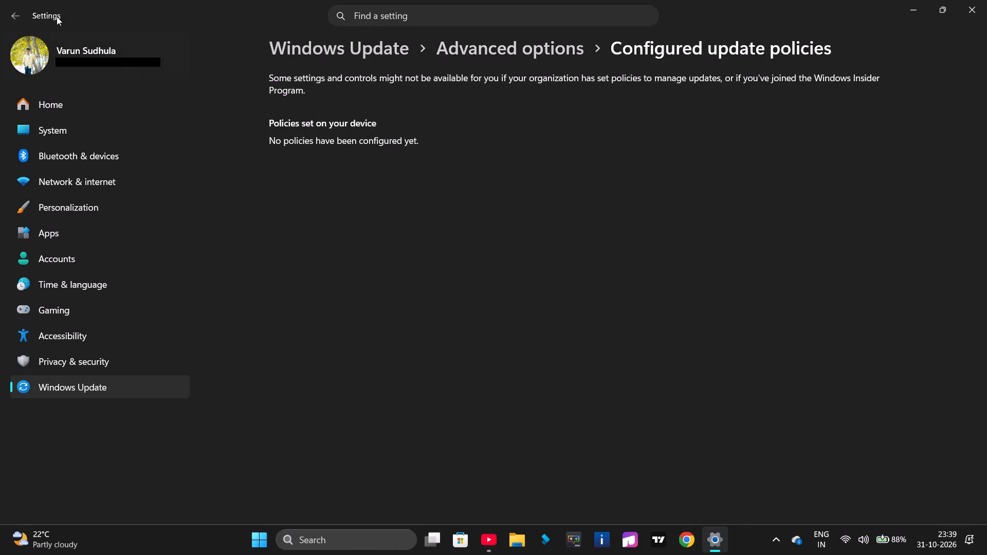
{"action": "left_click", "coordinate": [22, 12]}
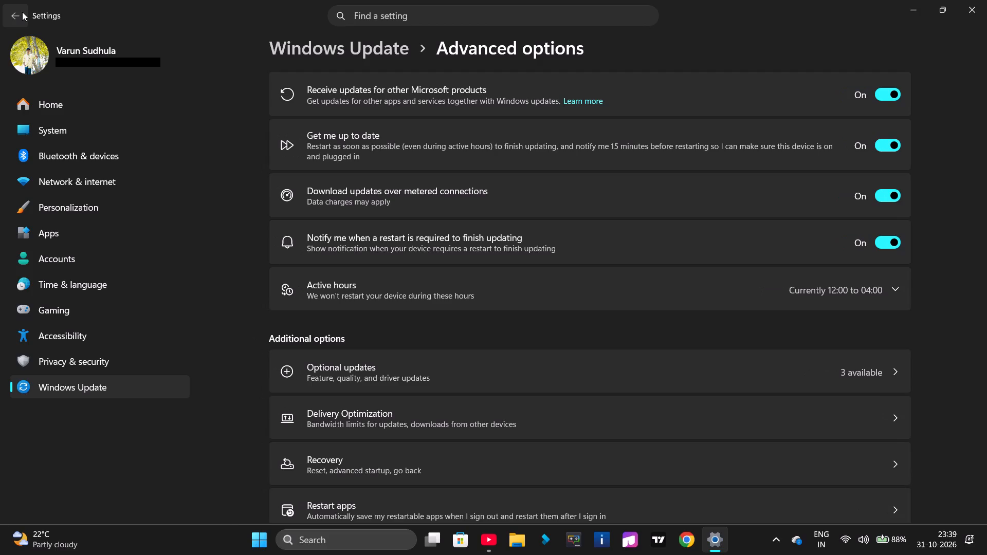
{"action": "scroll", "coordinate": [22, 8], "scroll_direction": "down", "scroll_amount": 1}
{"action": "scroll", "coordinate": [251, 260], "scroll_direction": "up", "scroll_amount": 1}
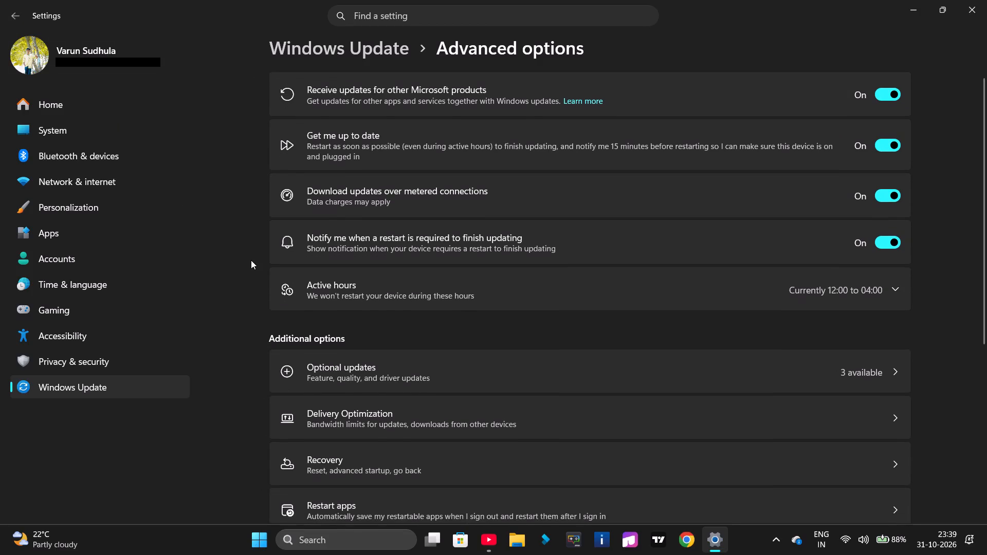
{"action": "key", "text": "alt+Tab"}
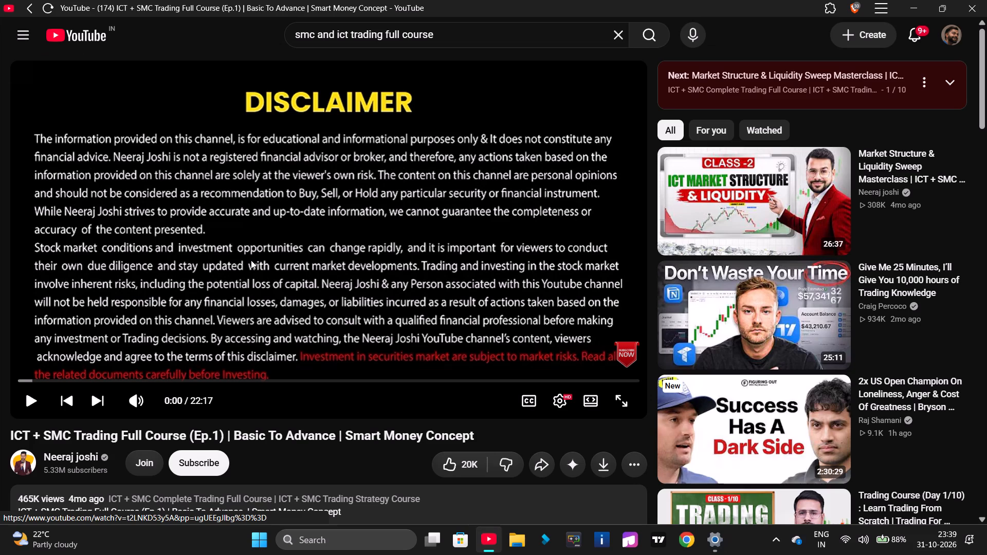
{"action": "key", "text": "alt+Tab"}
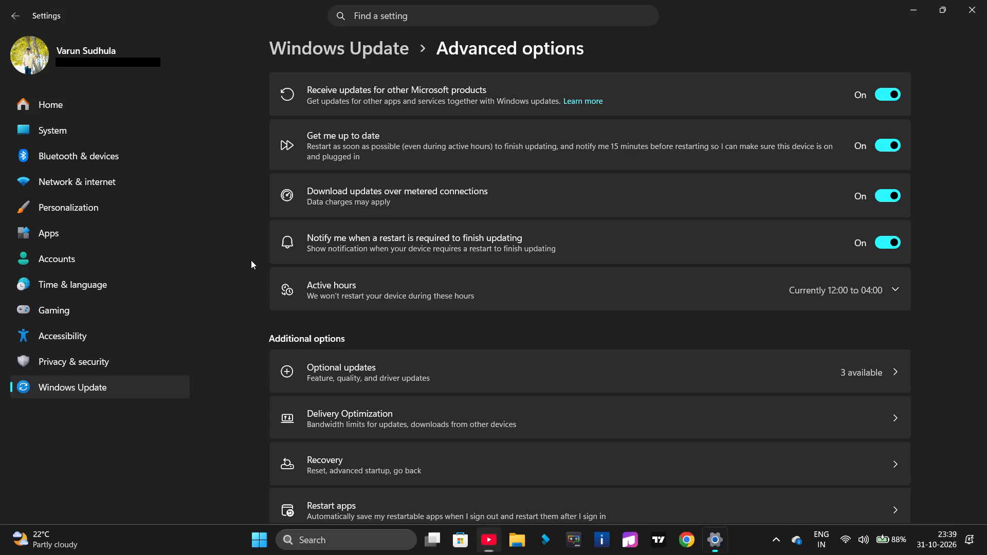